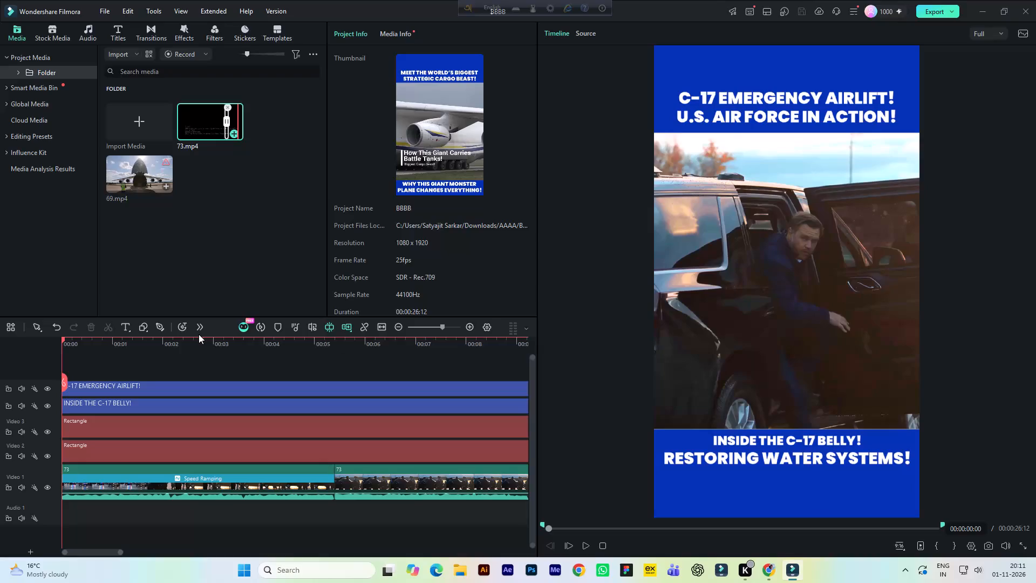
Select the speed-ramped opening clip and replay its first seconds to examine the Montage speed curve's effect on the motion.
key(space)
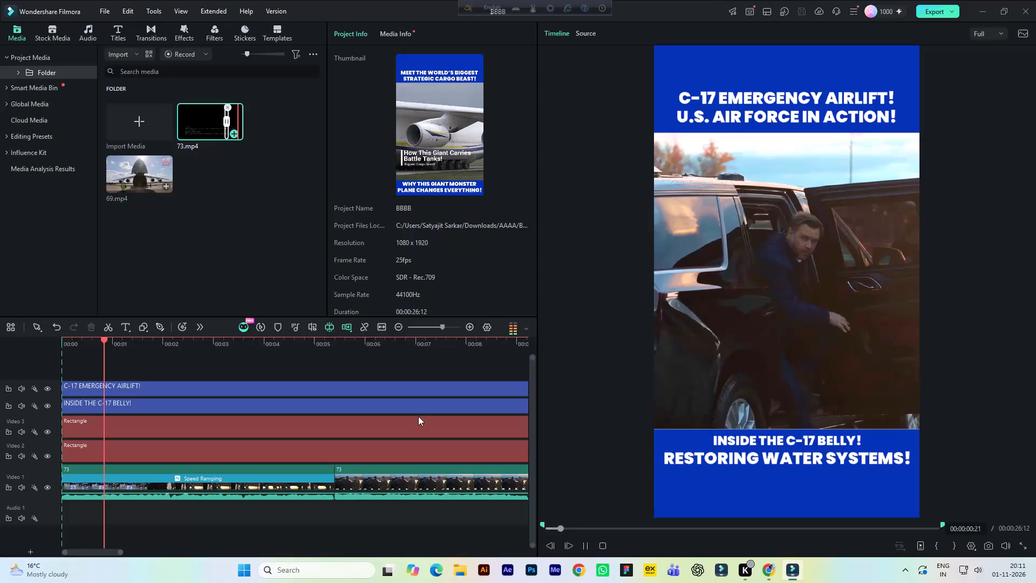
click(222, 483)
click(344, 189)
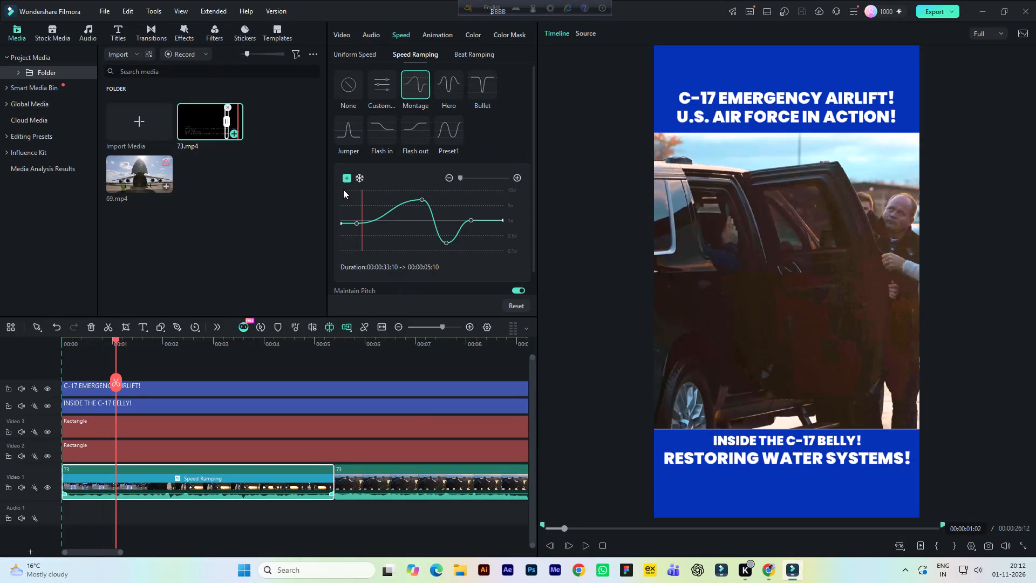
click(349, 195)
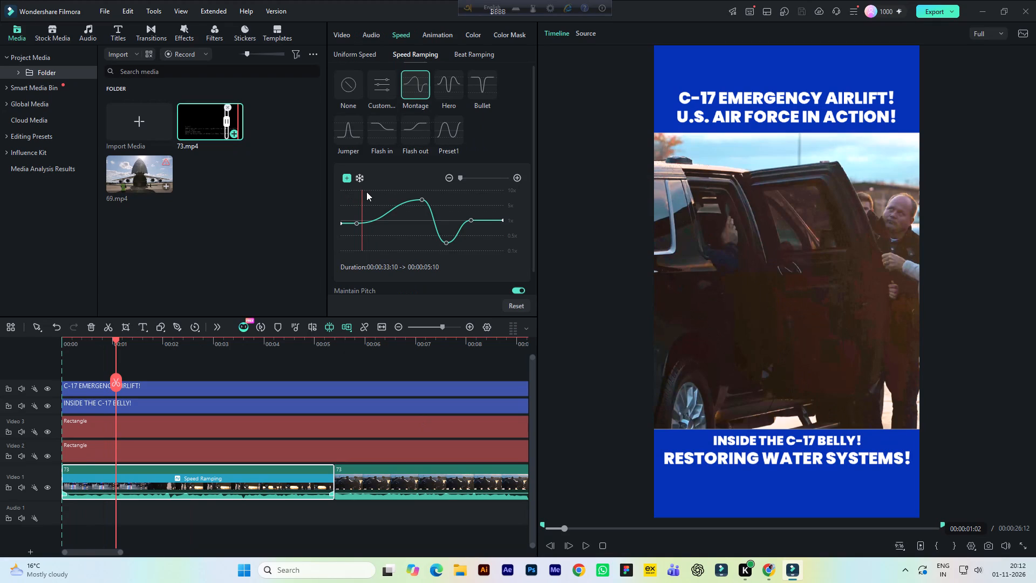
key(space)
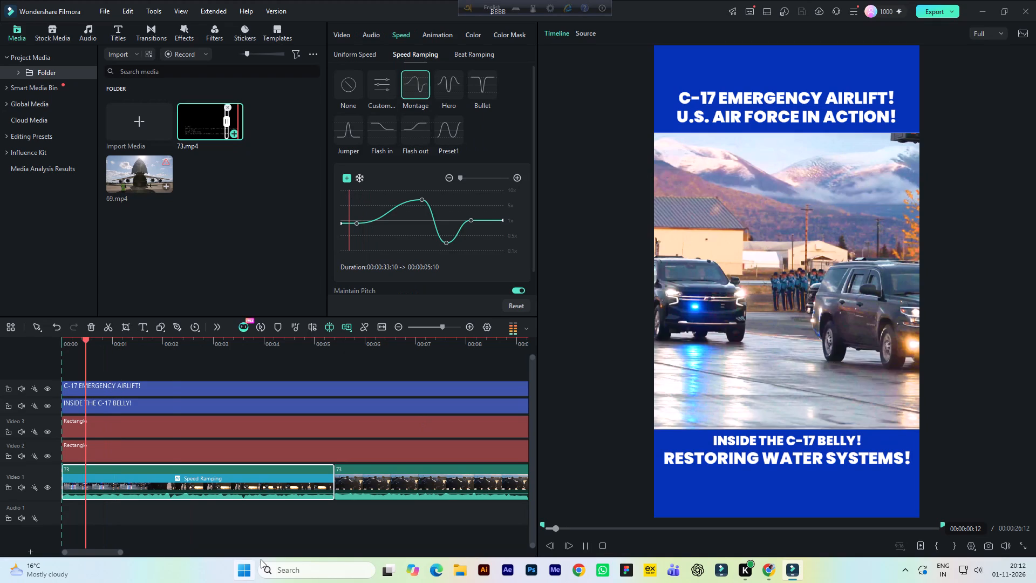
key(space)
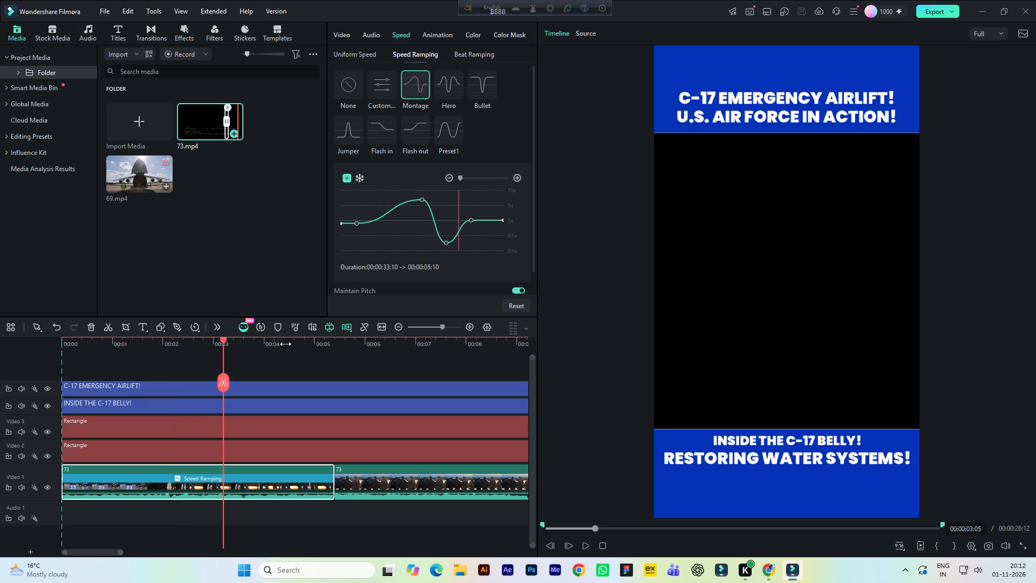
drag(285, 344, 260, 345)
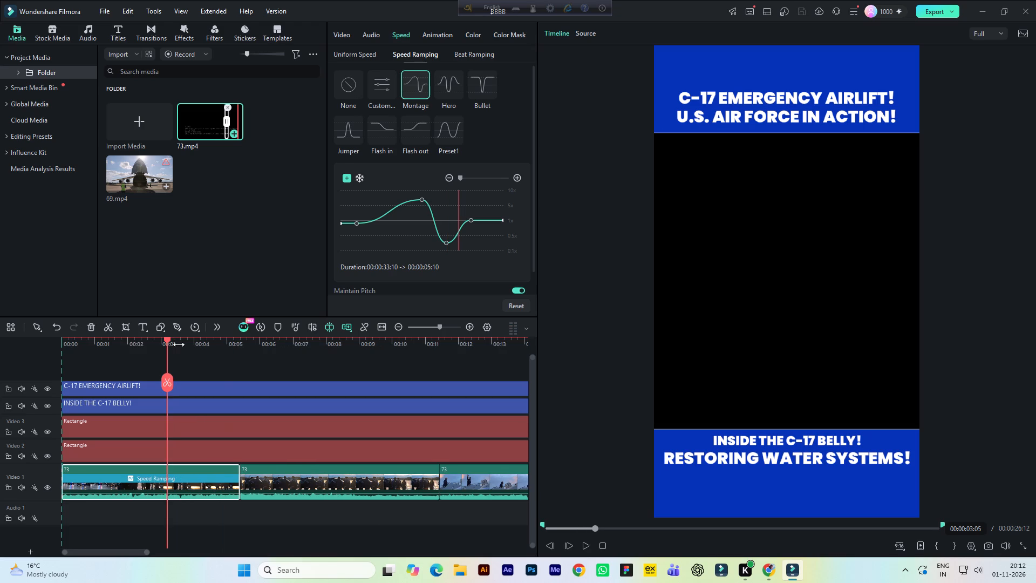
click(153, 342)
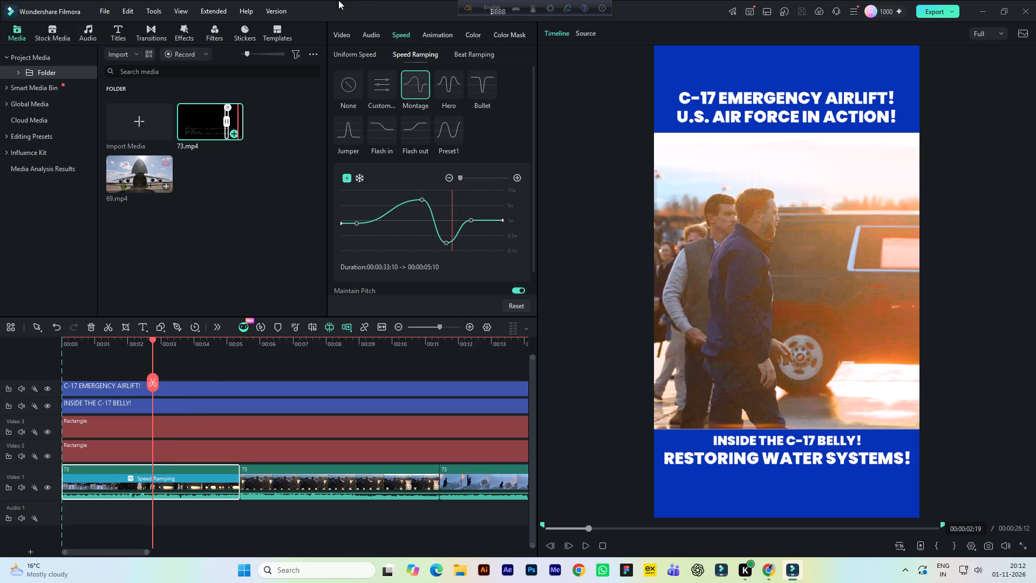
click(93, 346)
key(space)
key(space)
key(space)
key(space)
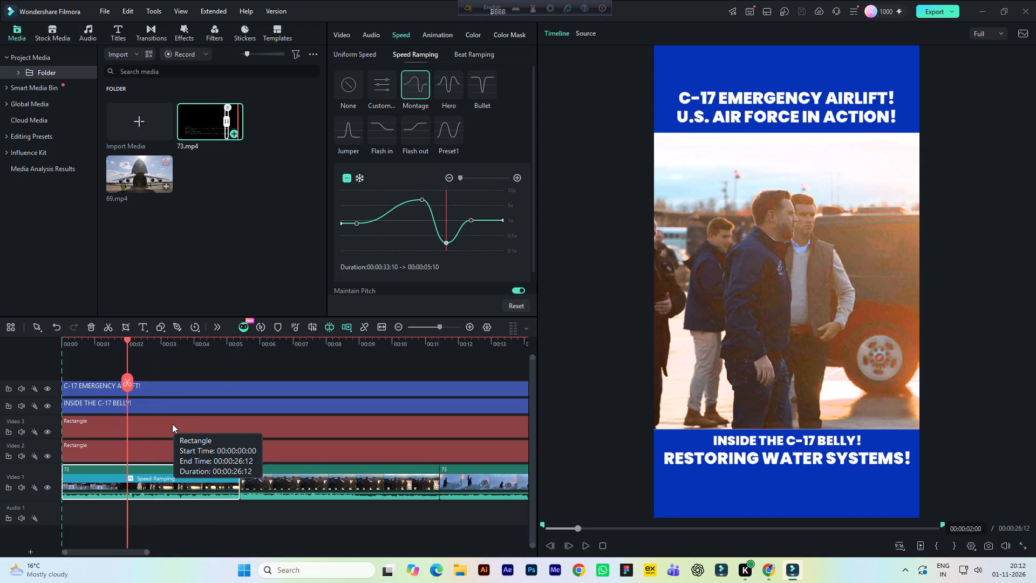
click(106, 347)
key(space)
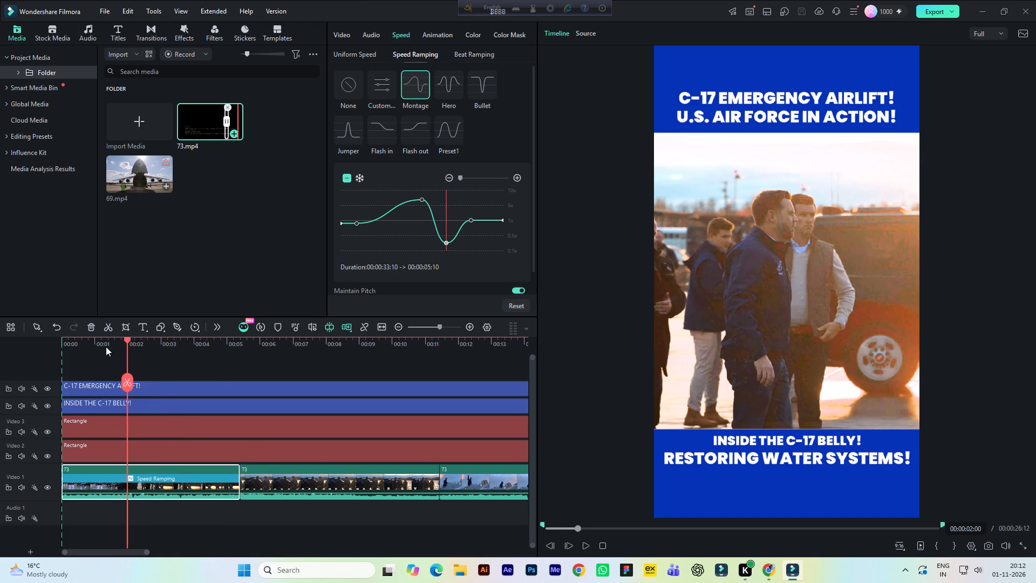
key(space)
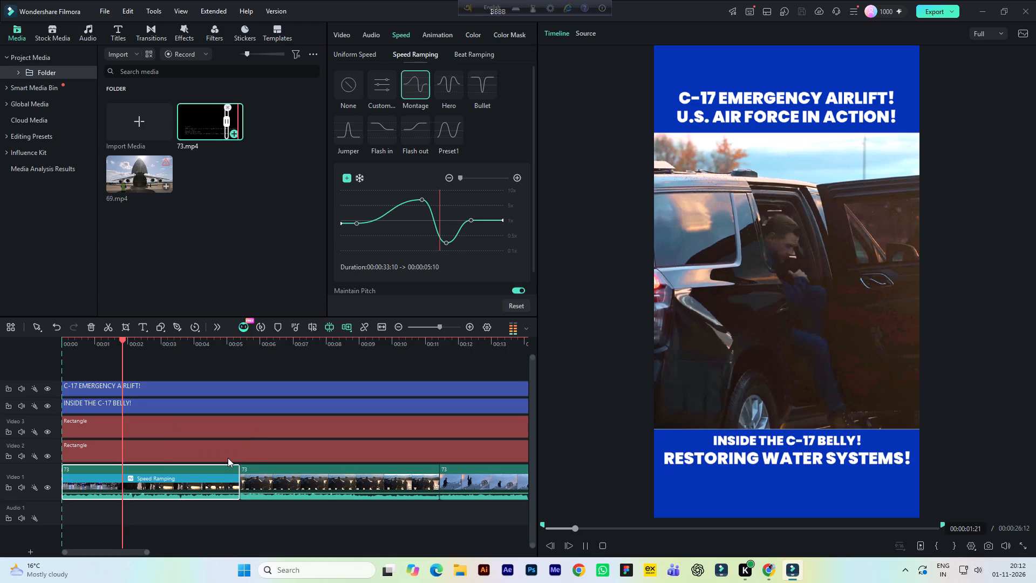
Play the opening clip from near its start through the cut to check how it flows into the second clip.
click(92, 345)
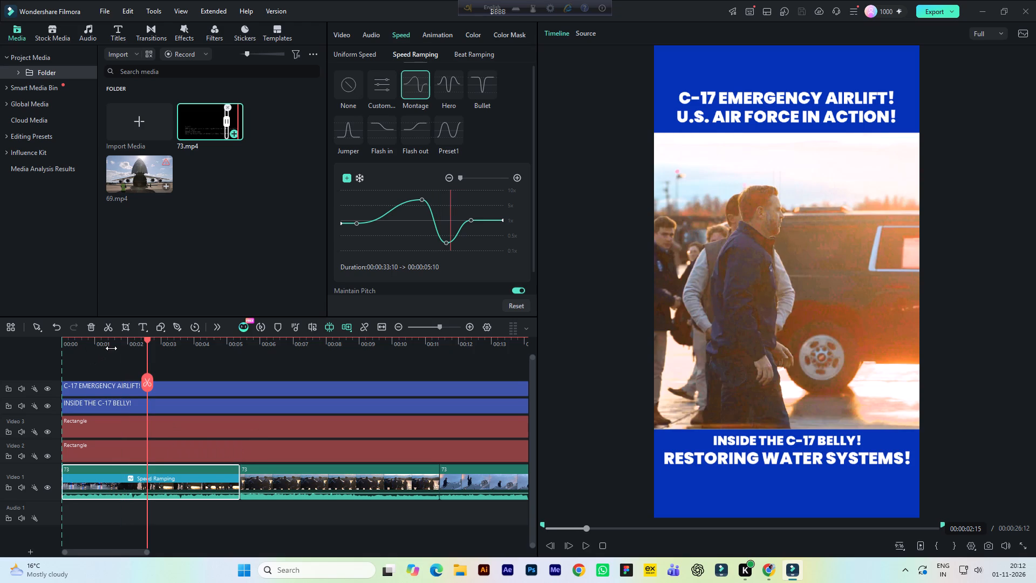
drag(91, 338, 72, 341)
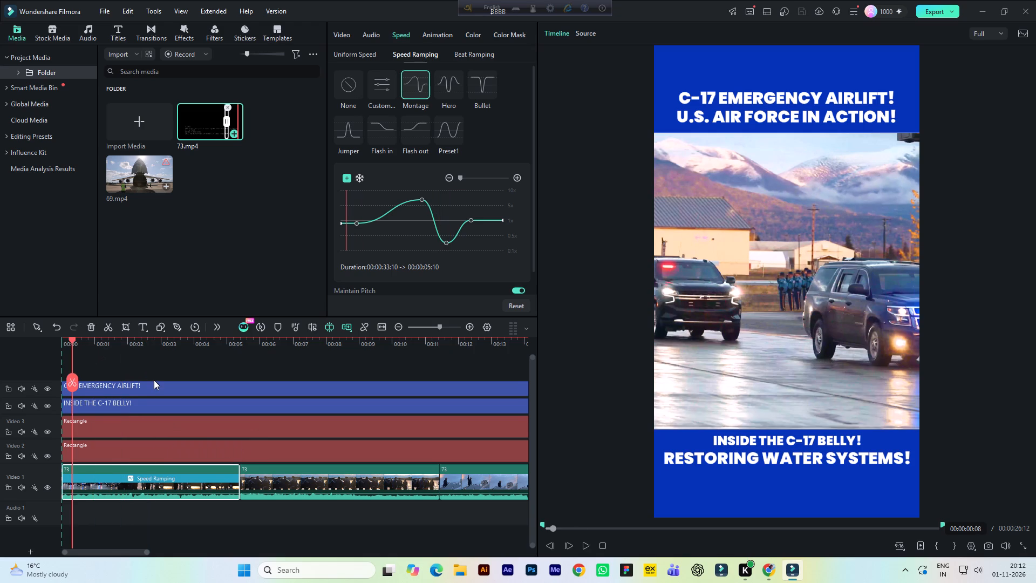
key(space)
key(space)
key(space)
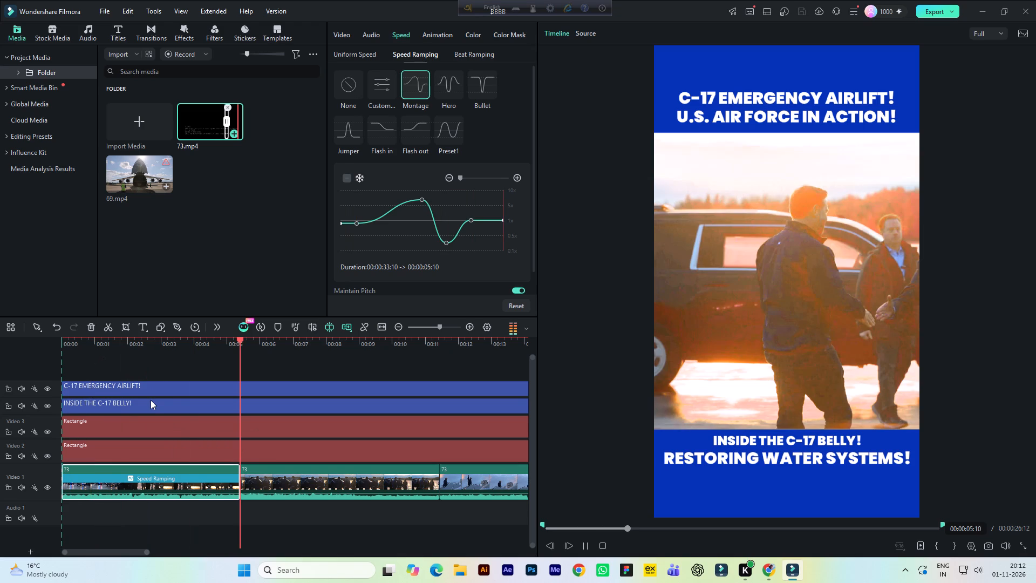
key(space)
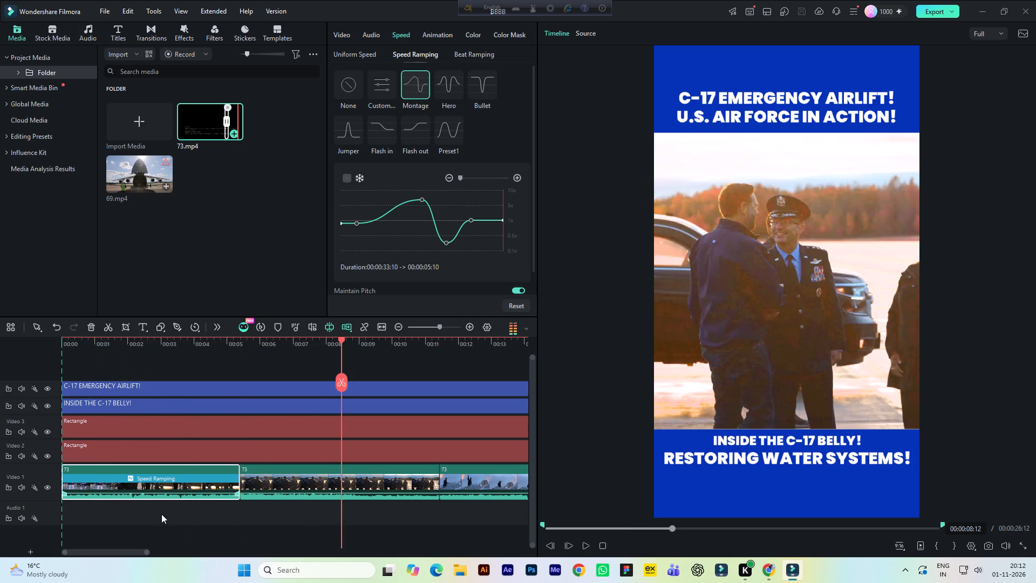
drag(249, 346, 202, 349)
key(space)
Trim both title clips and both rectangle clips together so they end with the video track at about 24 s.
drag(474, 387, 475, 389)
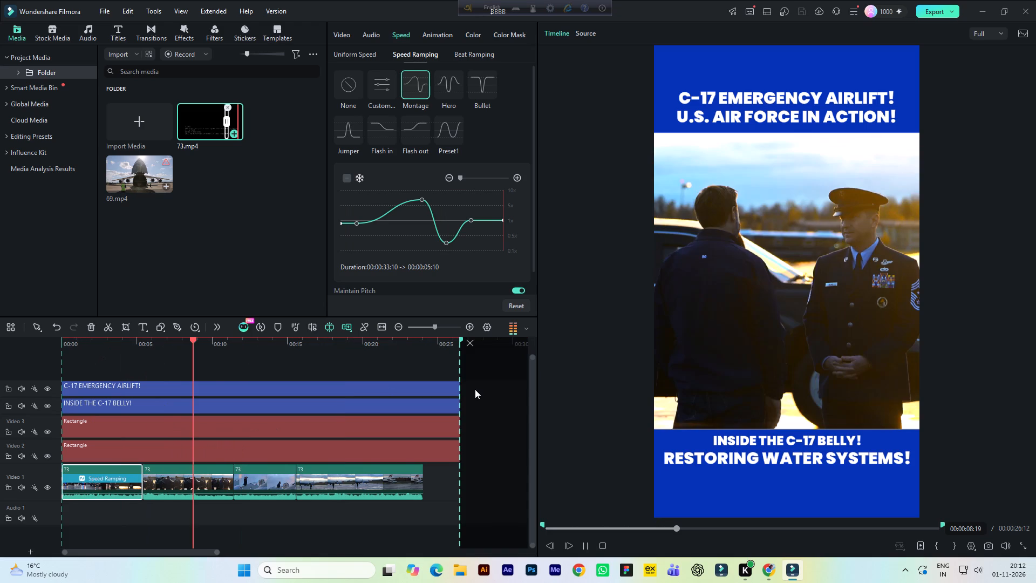
drag(475, 389, 455, 457)
drag(460, 455, 425, 451)
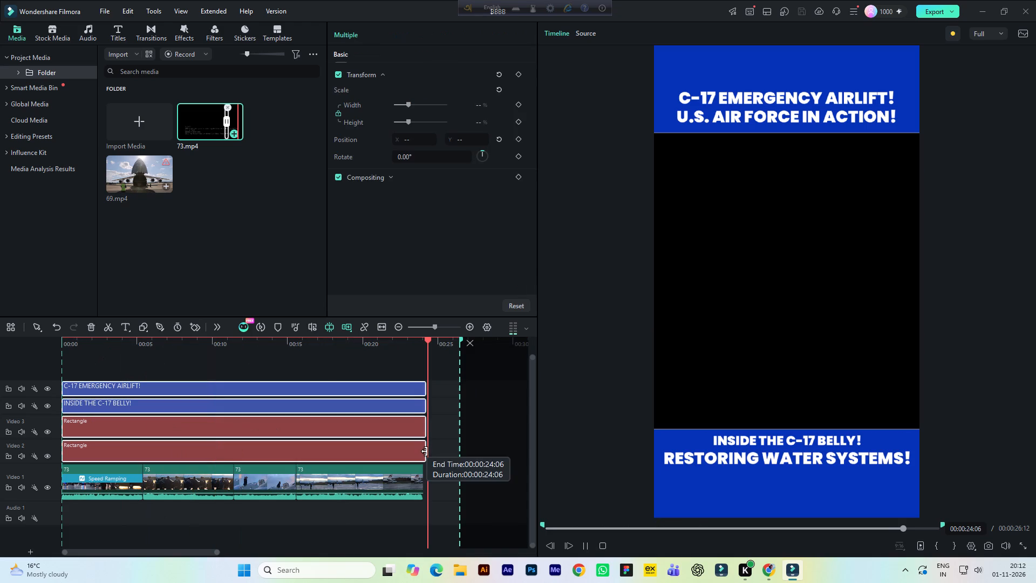
drag(425, 451, 424, 451)
Play back the second half of the sequence to near its end and save the project.
click(254, 349)
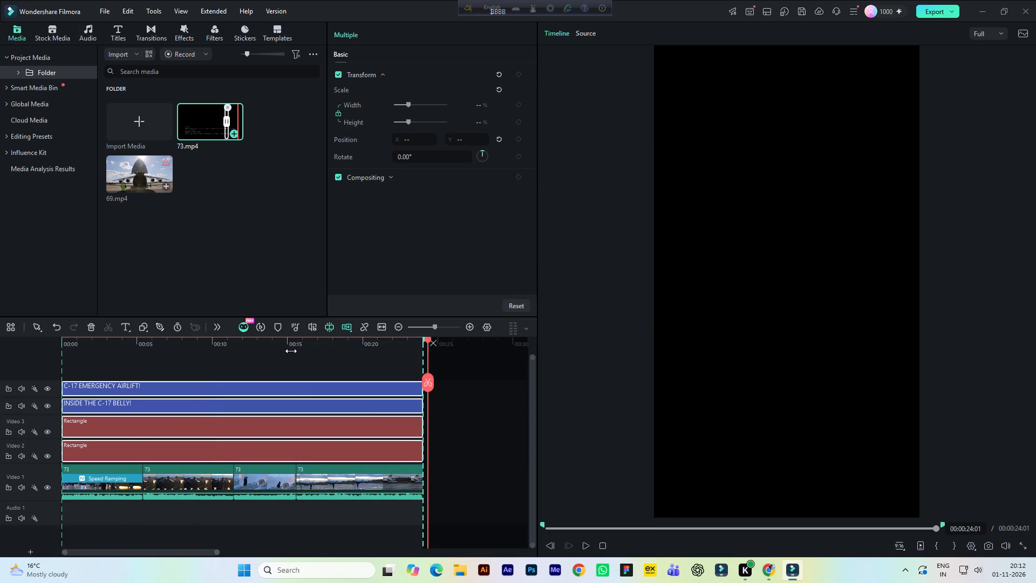
key(space)
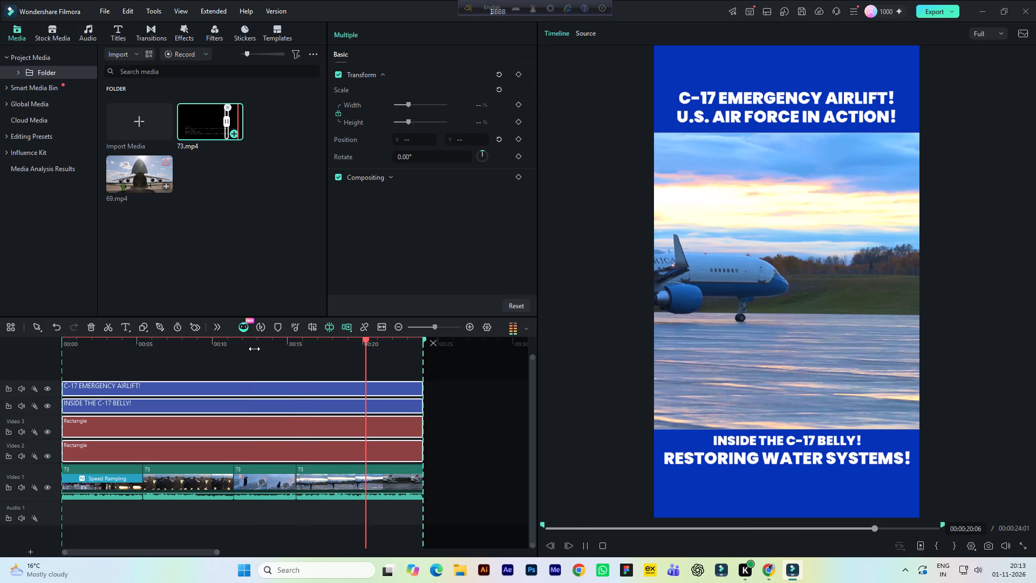
key(space)
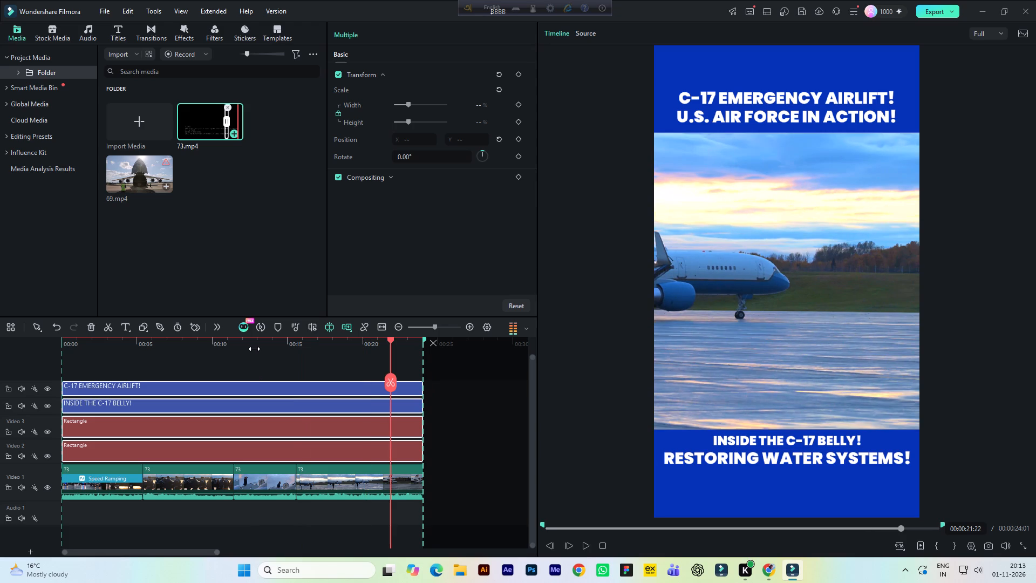
key(ctrl+s)
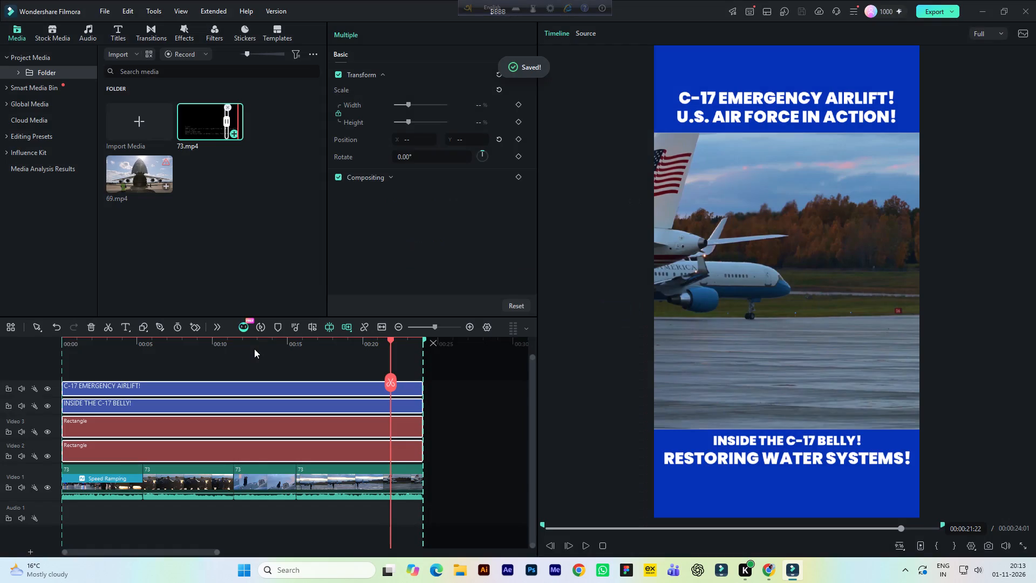
Set the playhead at about 8 s, clear the clip selection, and open the Trending category of title effects.
click(225, 343)
click(185, 343)
click(227, 360)
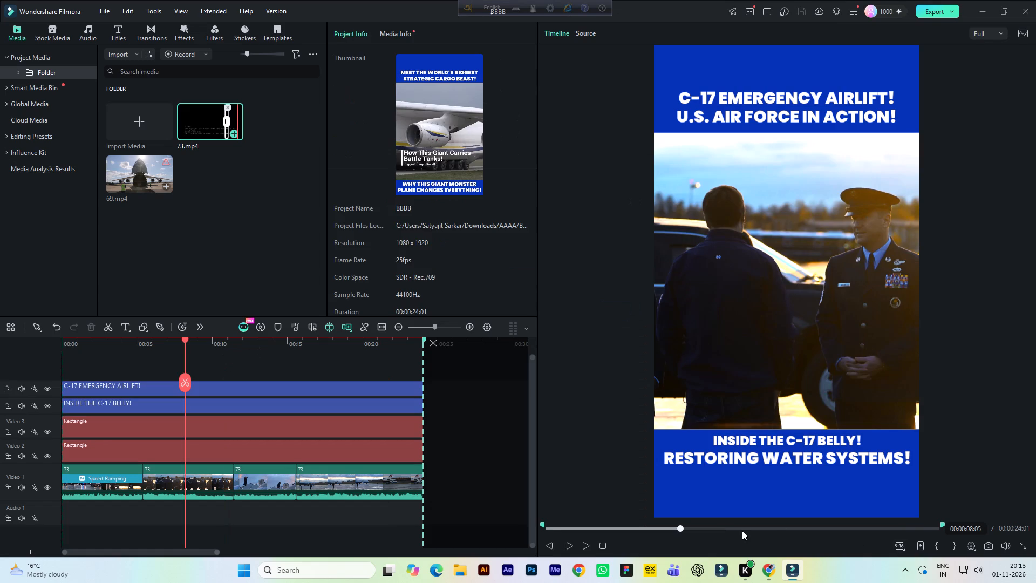
click(119, 35)
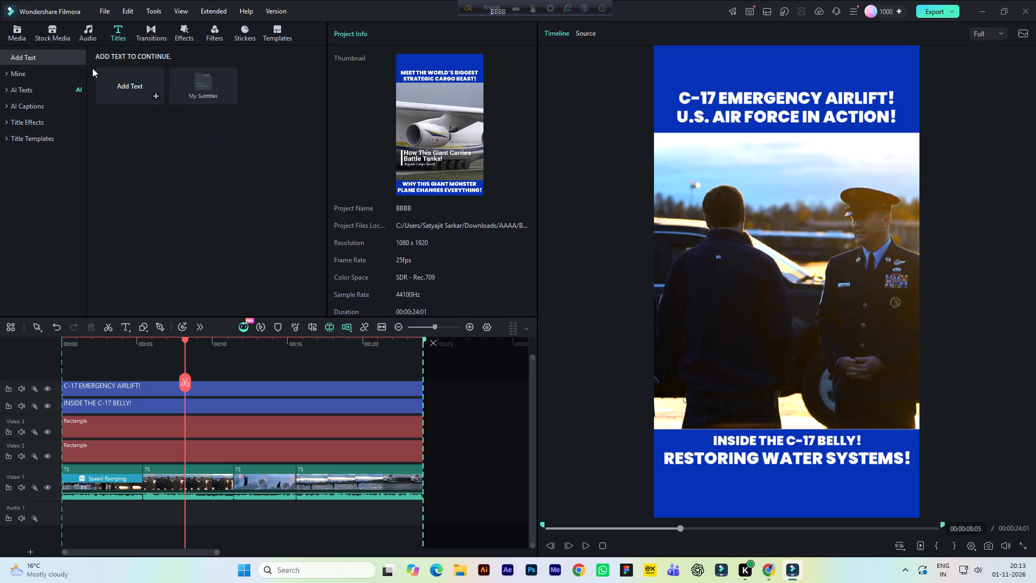
click(33, 107)
click(32, 120)
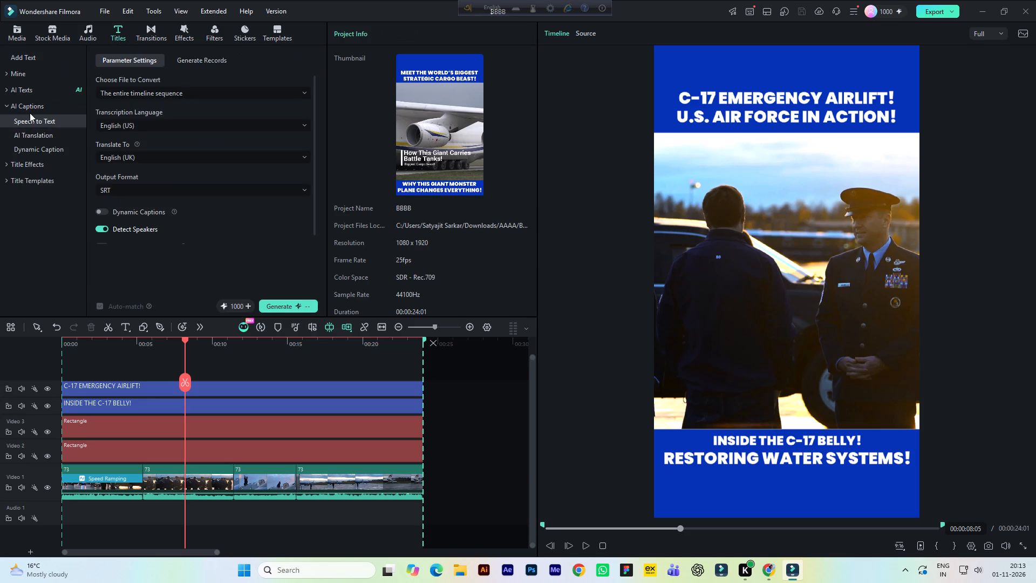
click(30, 107)
click(31, 122)
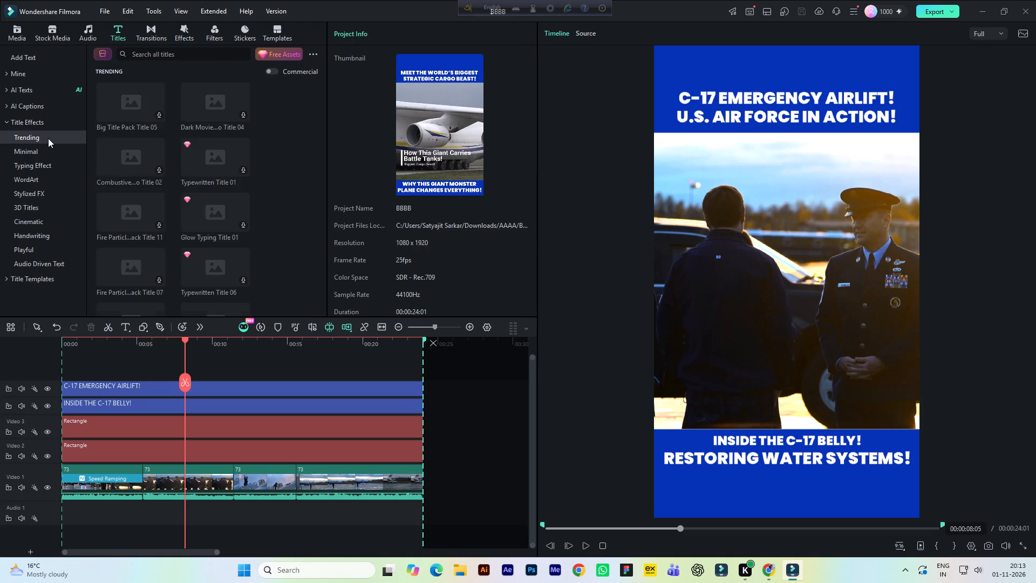
Browse the Trending title effects for a lower third and preview Lower Third 29.
scroll(187, 191, down, 1)
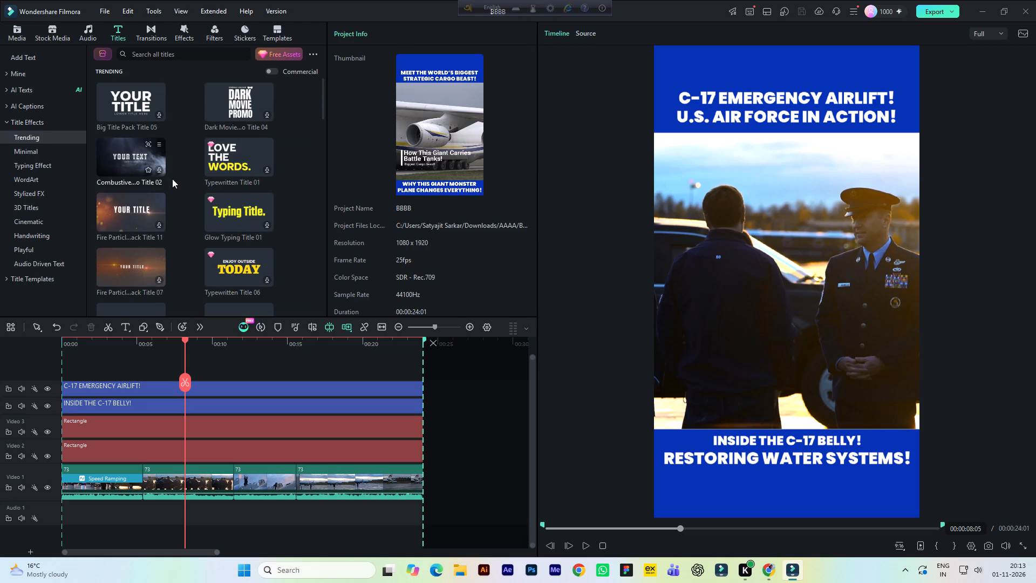
scroll(294, 212, down, 4)
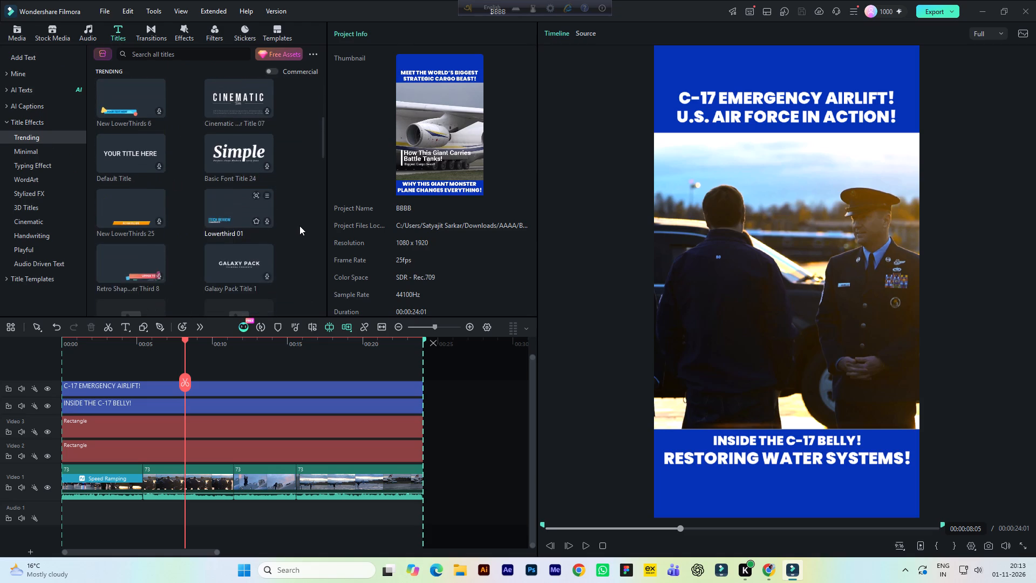
scroll(301, 227, down, 1)
scroll(303, 230, up, 1)
scroll(302, 230, down, 1)
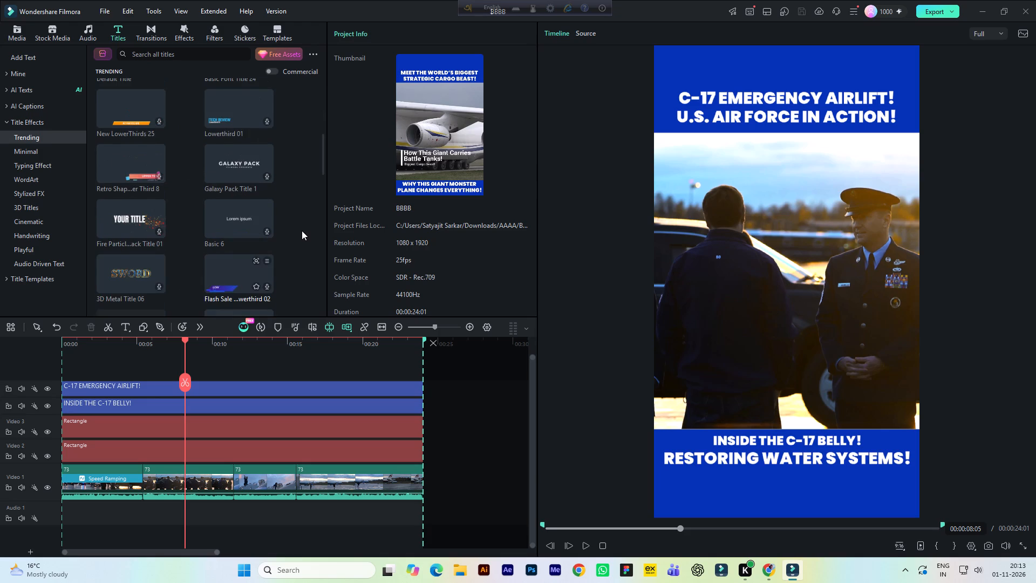
scroll(302, 231, down, 2)
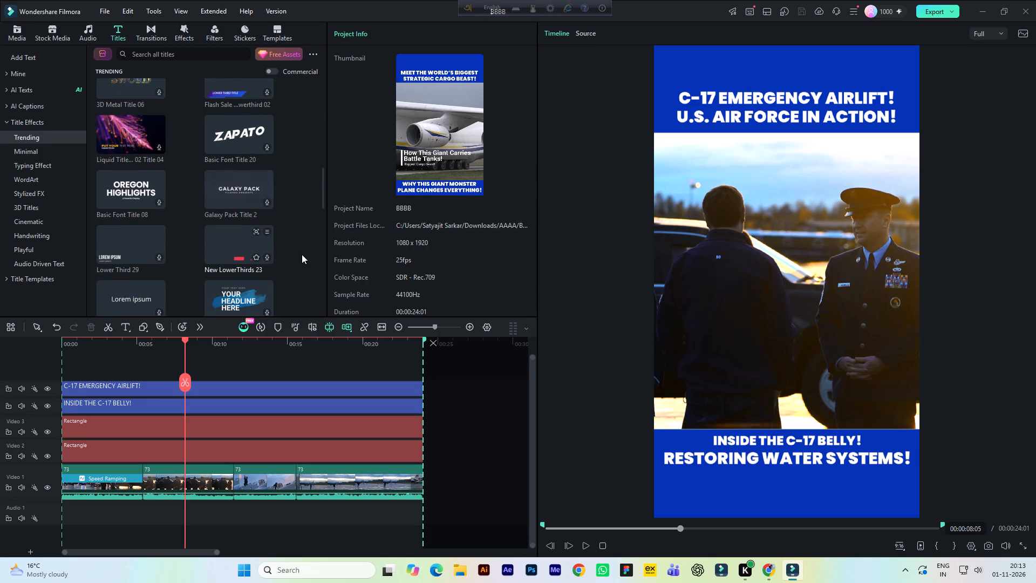
click(124, 245)
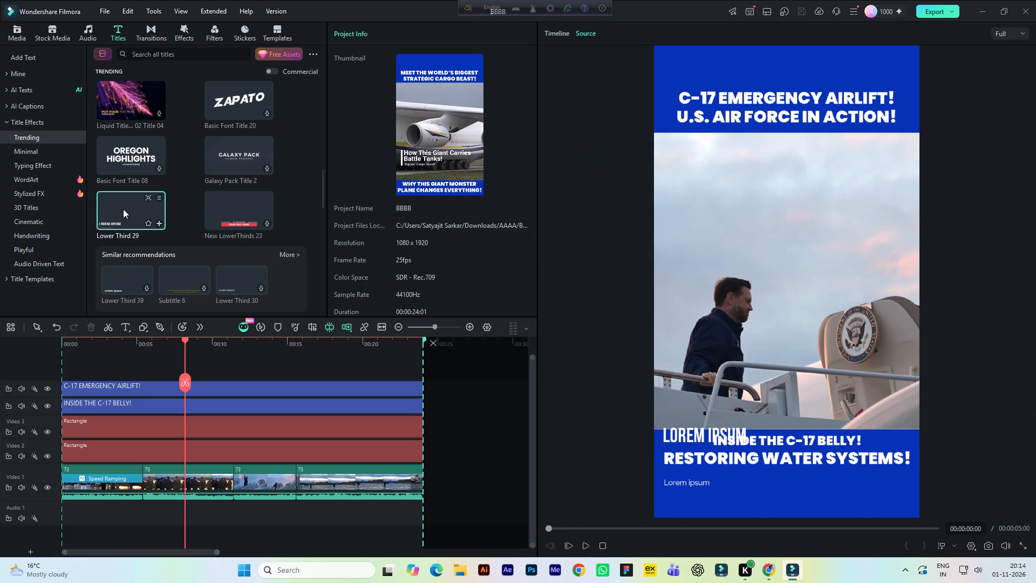
click(121, 212)
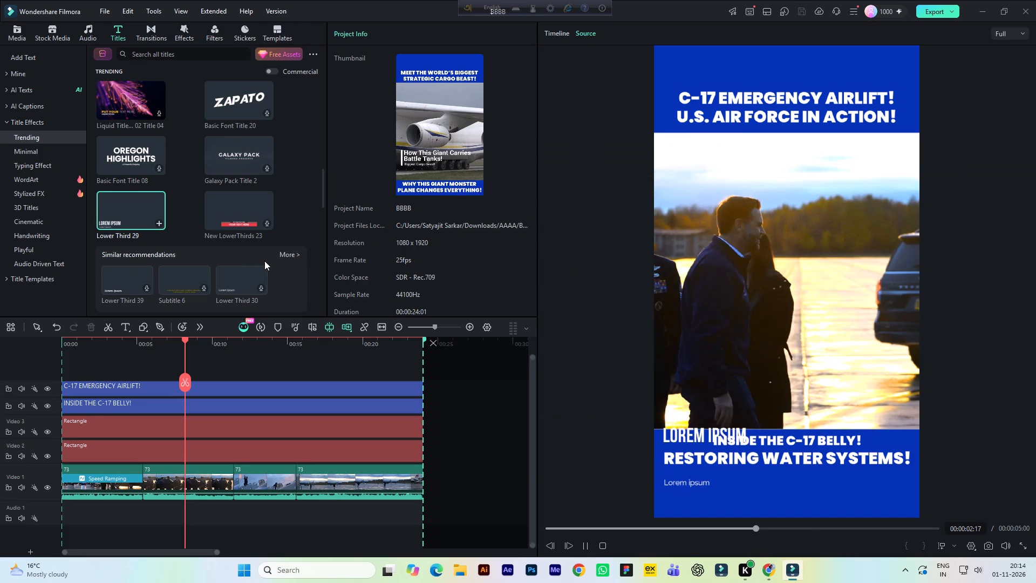
Look further through the Trending title effects for a suitable lower-third style and preview the Credit_5 title.
click(297, 237)
scroll(298, 236, down, 3)
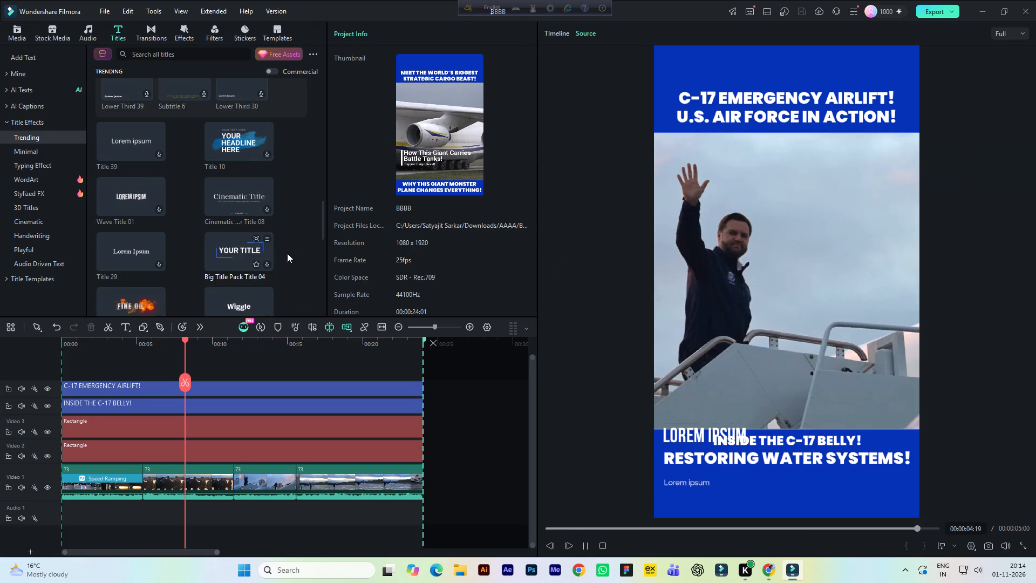
scroll(284, 253, down, 1)
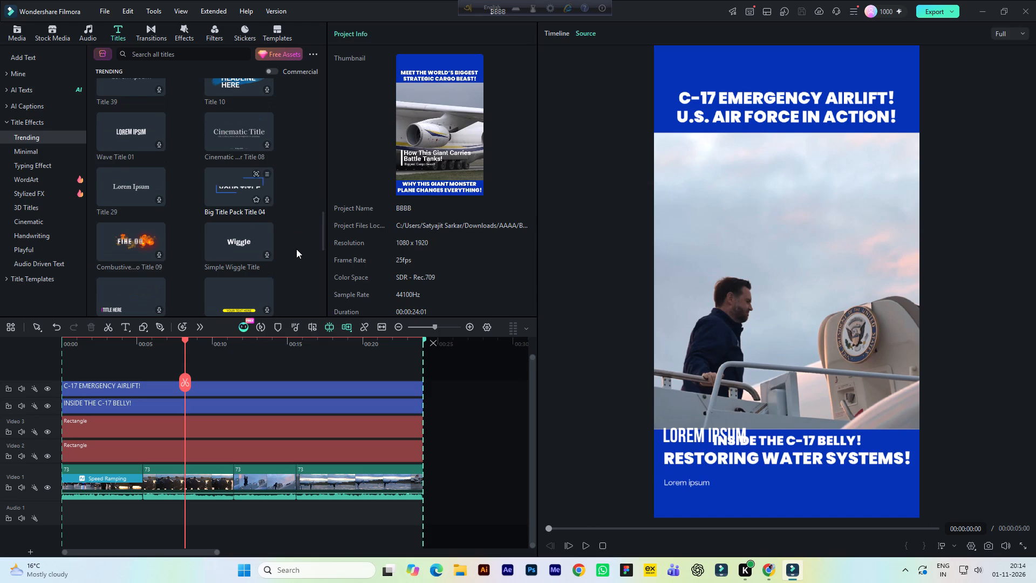
scroll(296, 249, down, 1)
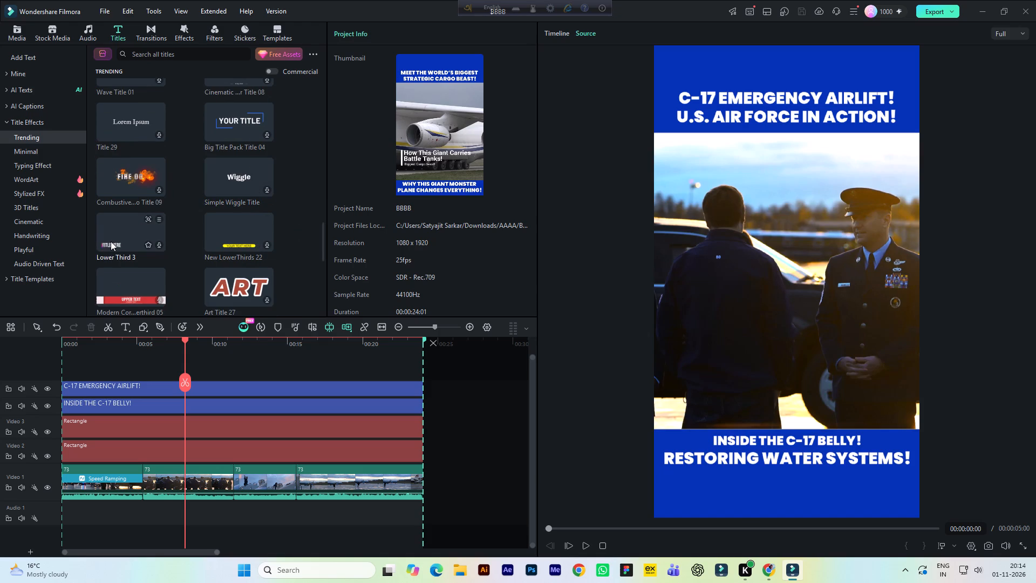
scroll(281, 246, down, 2)
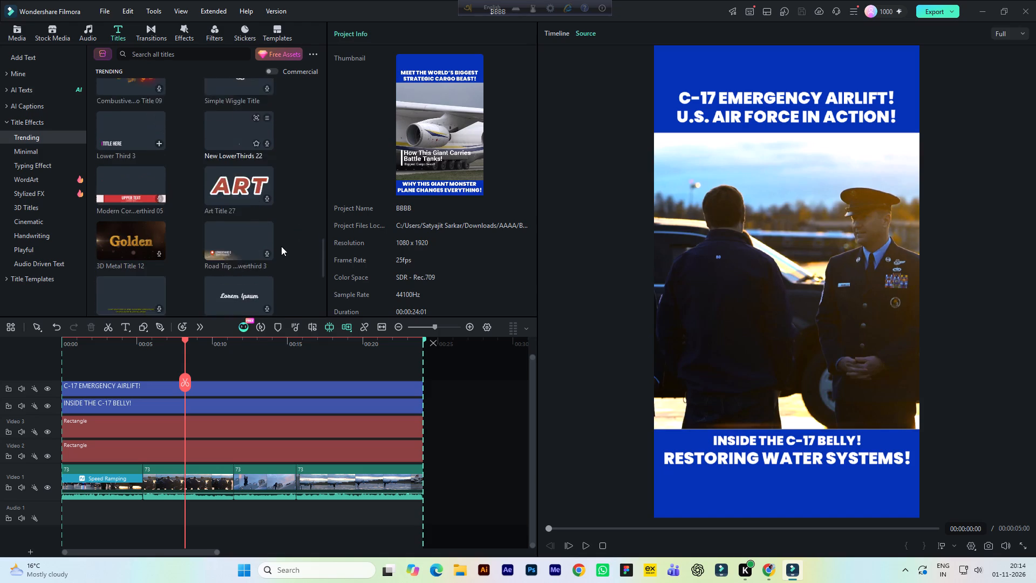
scroll(281, 246, down, 3)
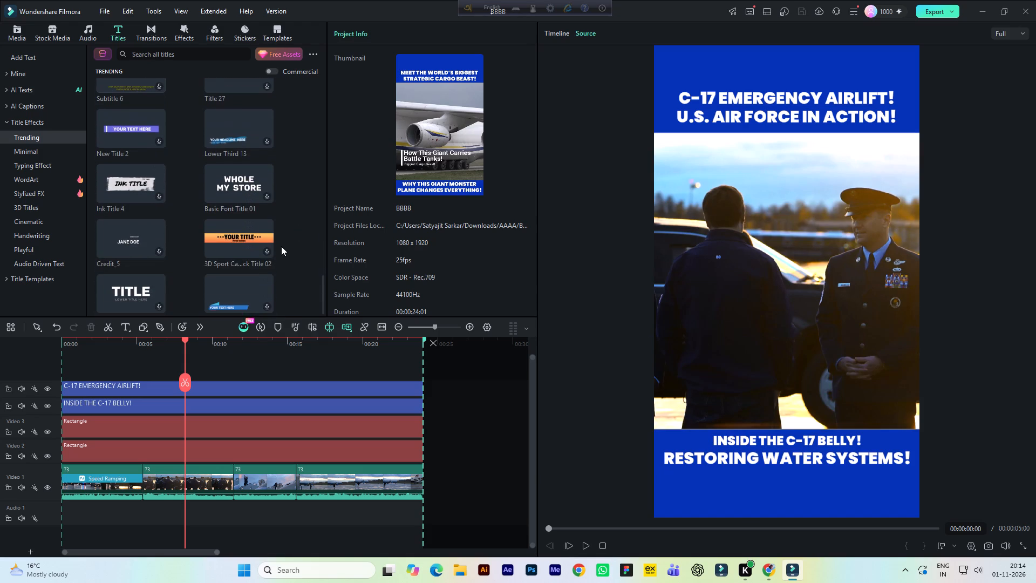
click(131, 245)
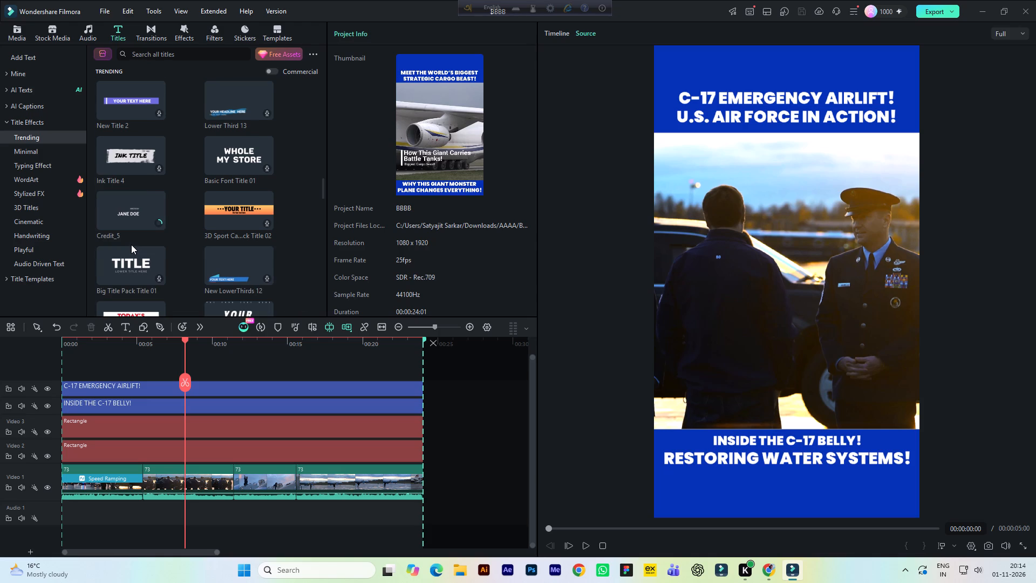
click(128, 208)
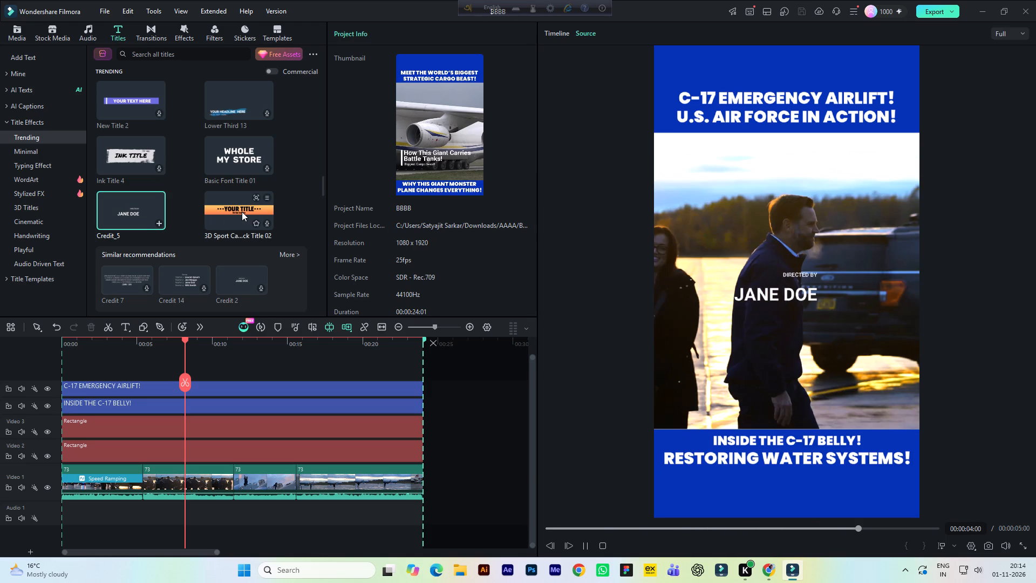
Continue browsing the rest of the Trending title effects beyond Credit_5 for a two-line title to use as a lower third.
click(292, 179)
scroll(295, 204, down, 1)
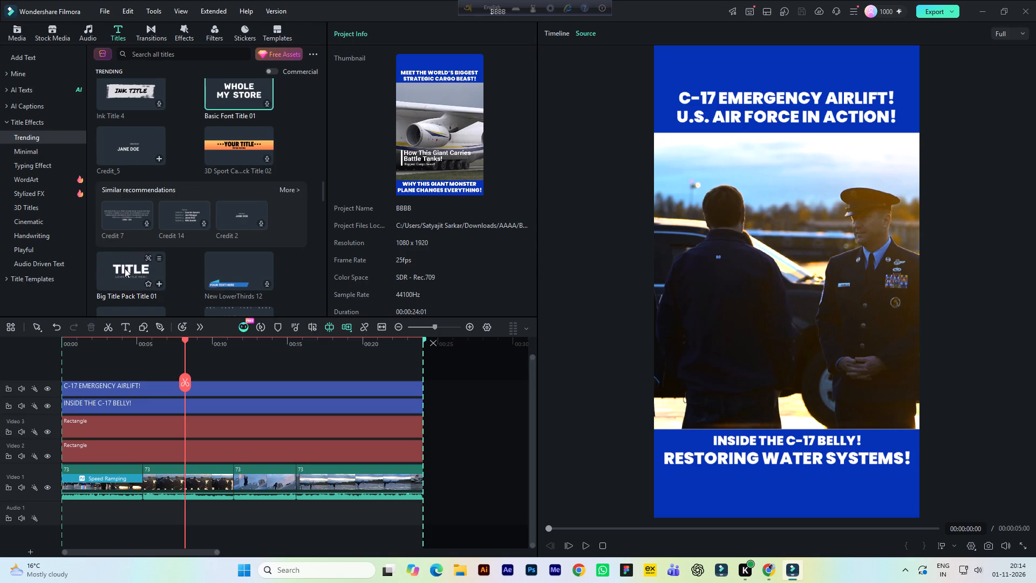
scroll(125, 268, down, 3)
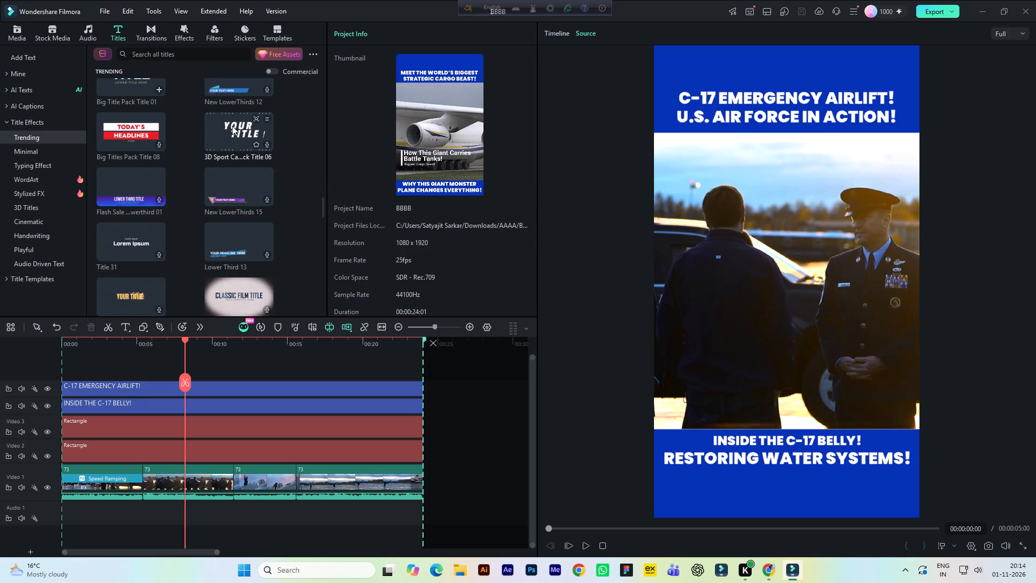
scroll(229, 139, down, 1)
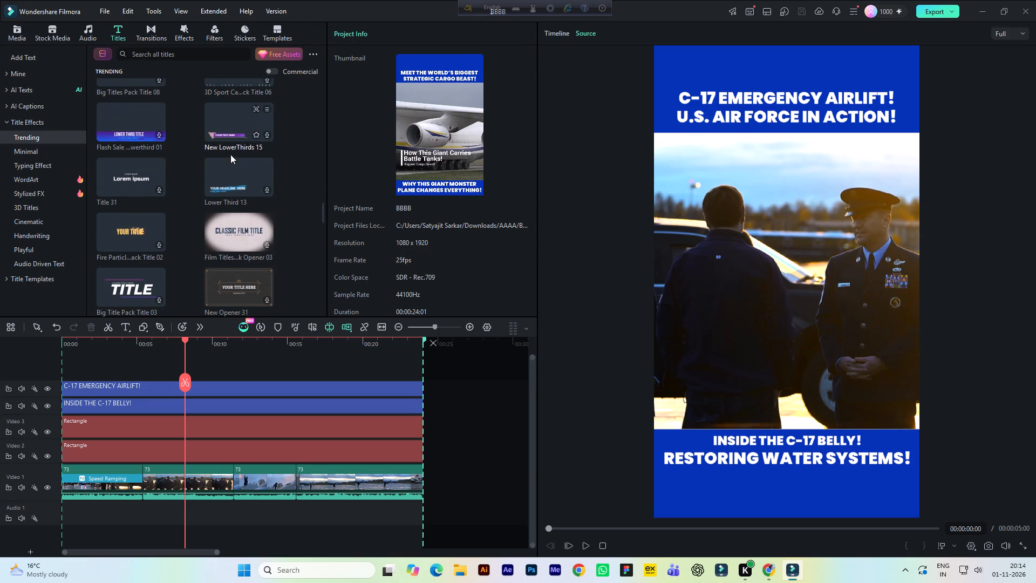
scroll(169, 205, down, 3)
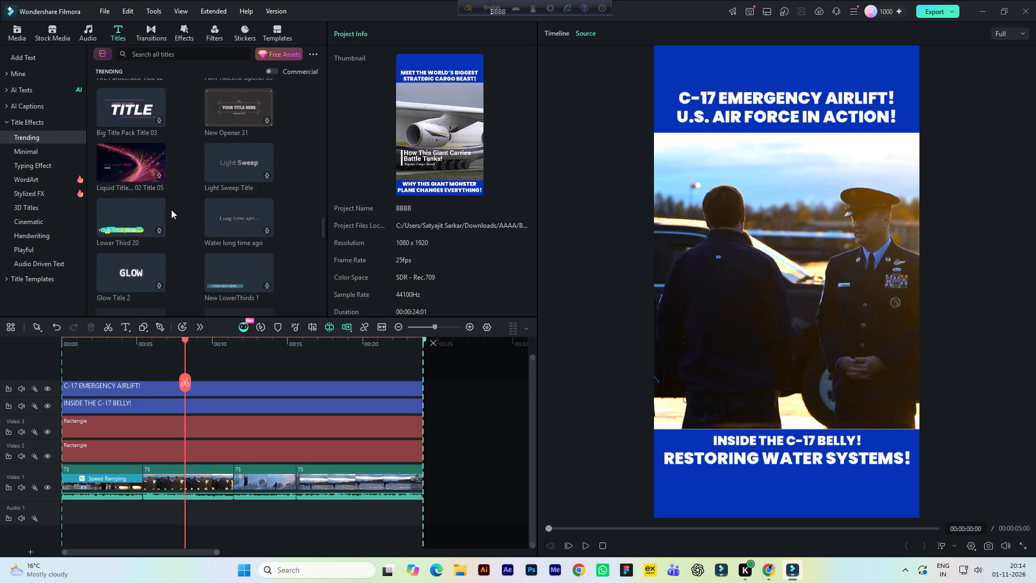
scroll(176, 242, down, 2)
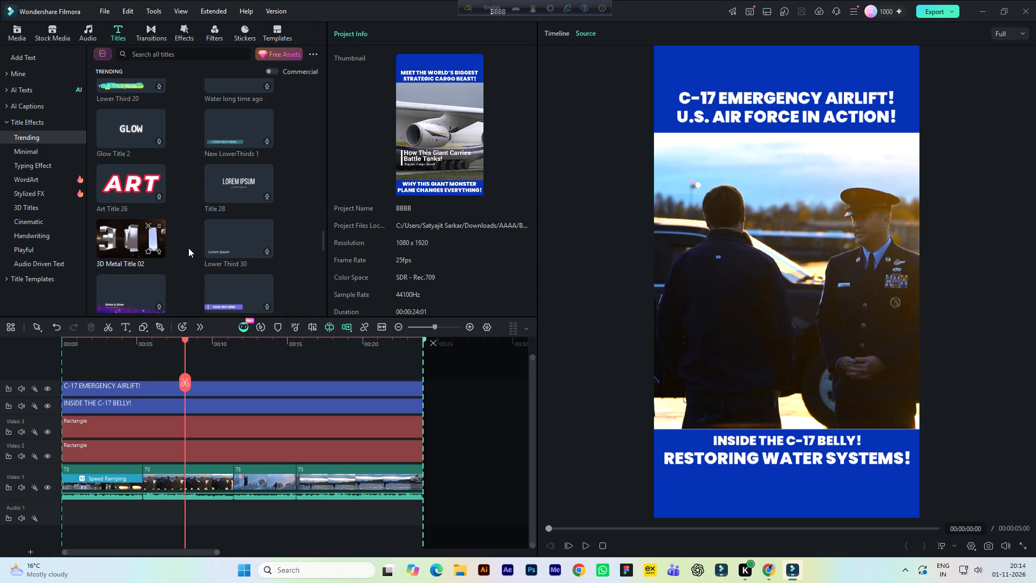
scroll(199, 229, down, 4)
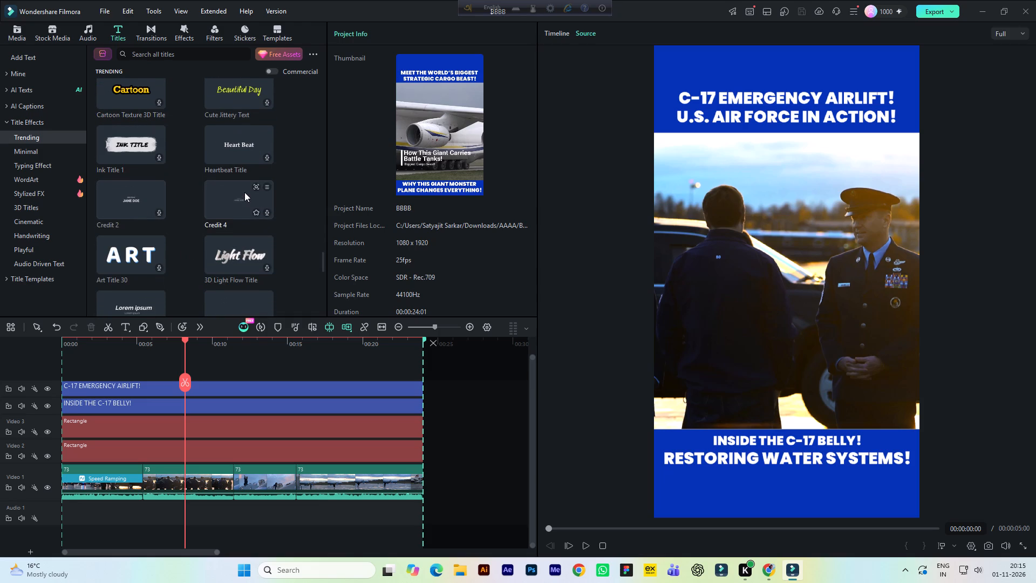
scroll(244, 192, down, 1)
scroll(191, 217, down, 3)
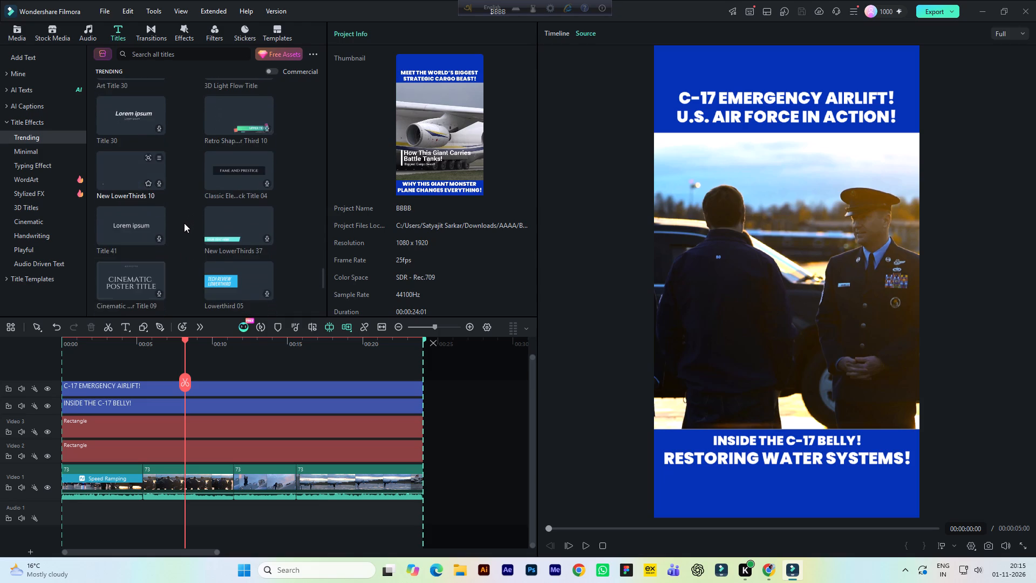
scroll(182, 231, down, 3)
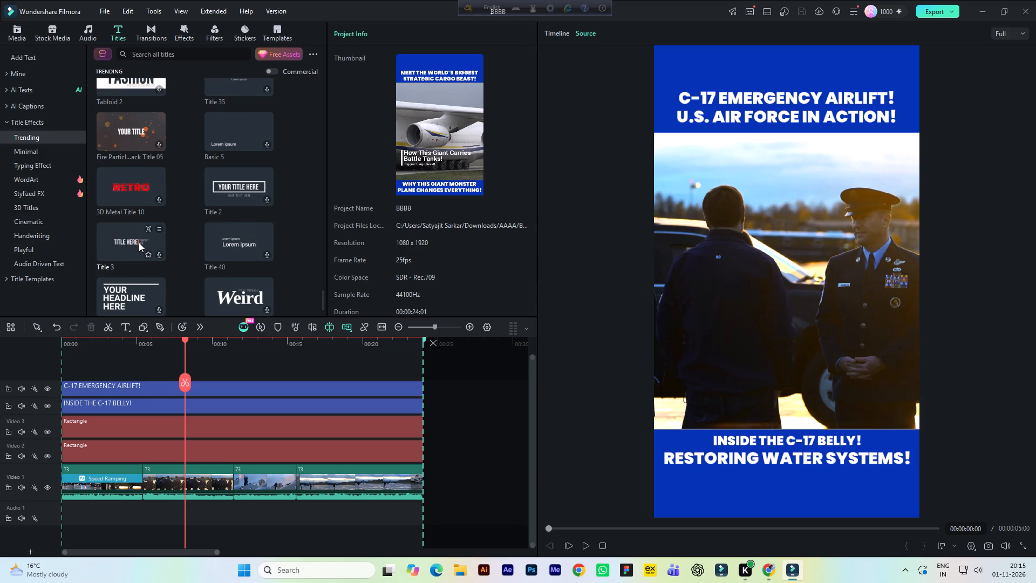
scroll(138, 242, down, 2)
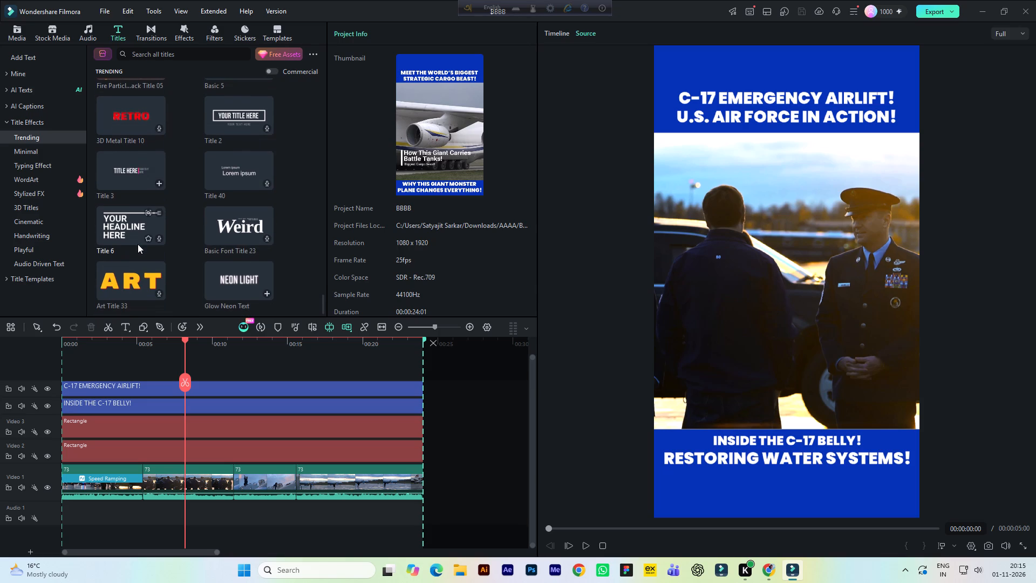
scroll(138, 246, down, 4)
scroll(178, 265, down, 1)
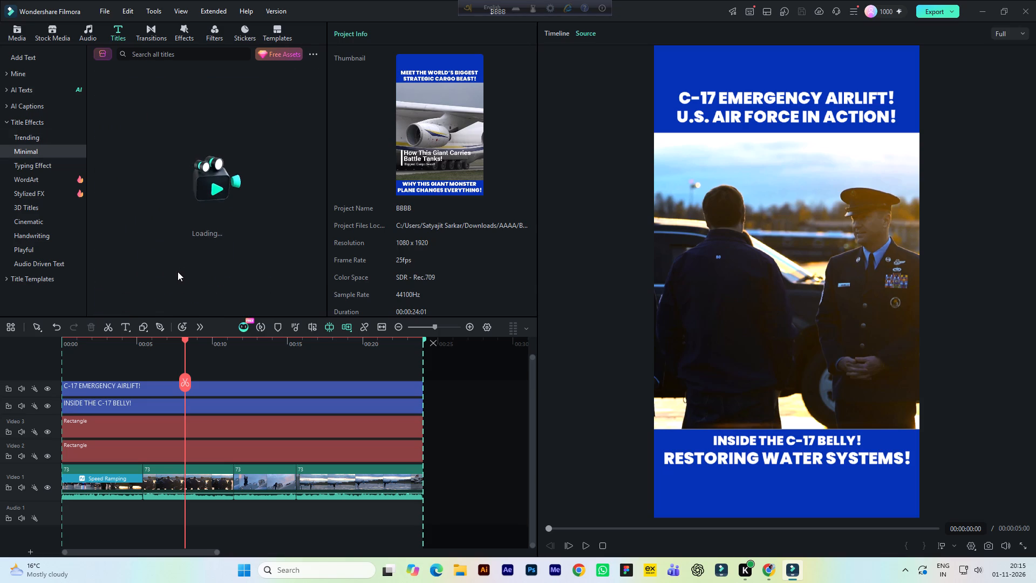
Add the Trending title effect Title 1 on a new track above the existing titles, starting at about 3 s.
click(23, 137)
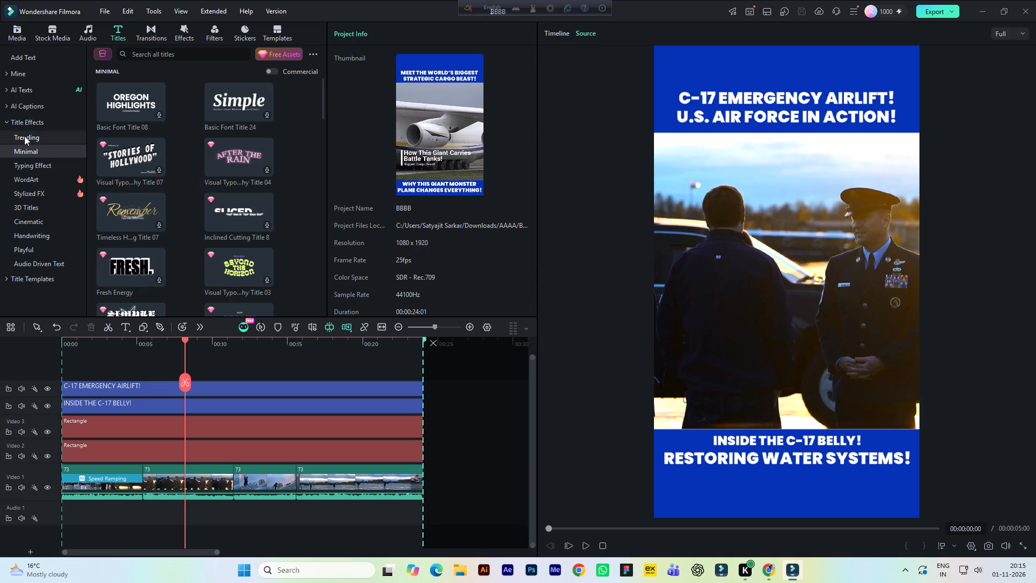
scroll(185, 166, down, 2)
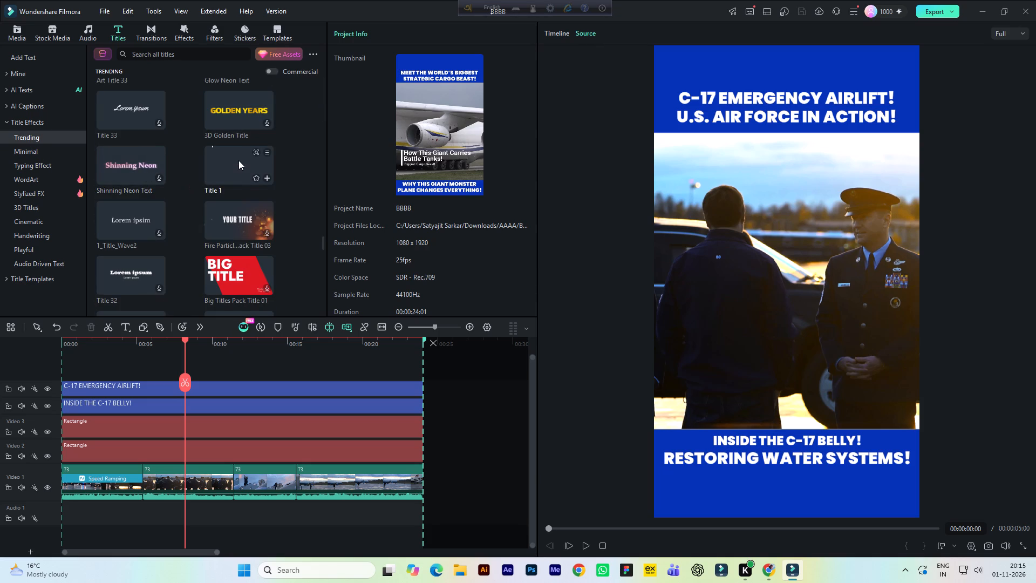
drag(224, 164, 125, 334)
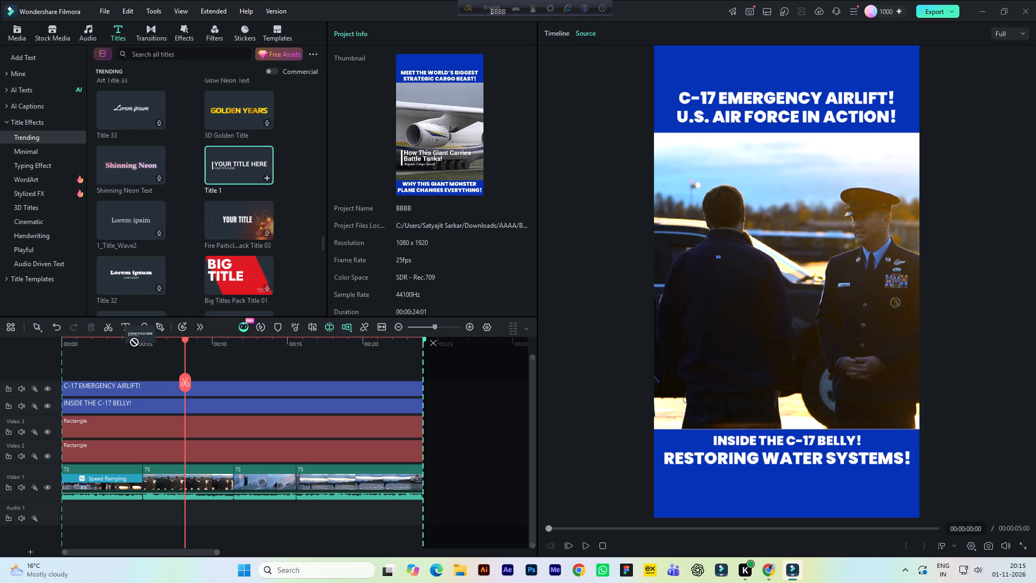
drag(125, 334, 104, 352)
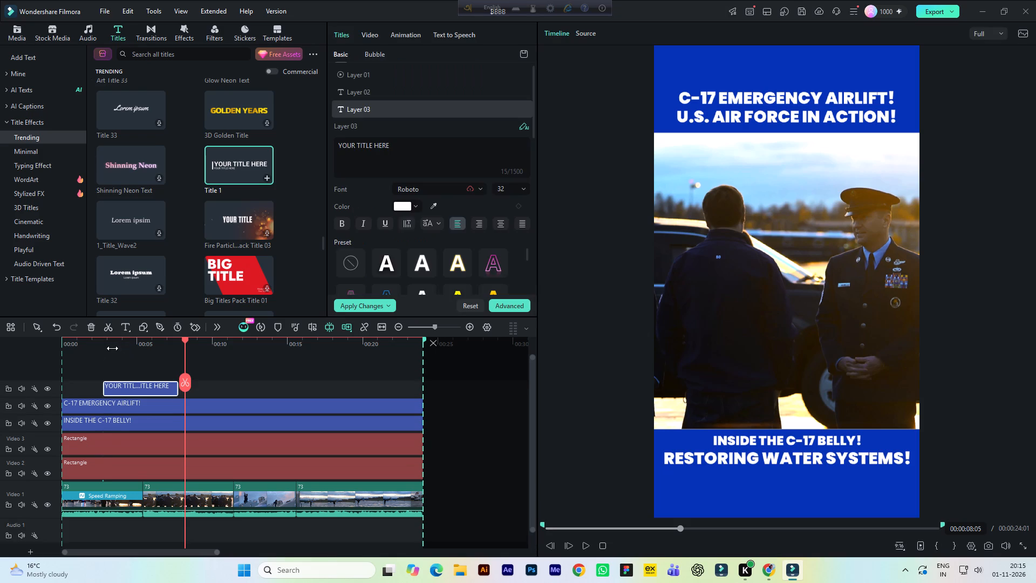
Play back the newly added title from about 3.5 s to about 6 s, stopping while both text lines are shown.
click(117, 344)
key(space)
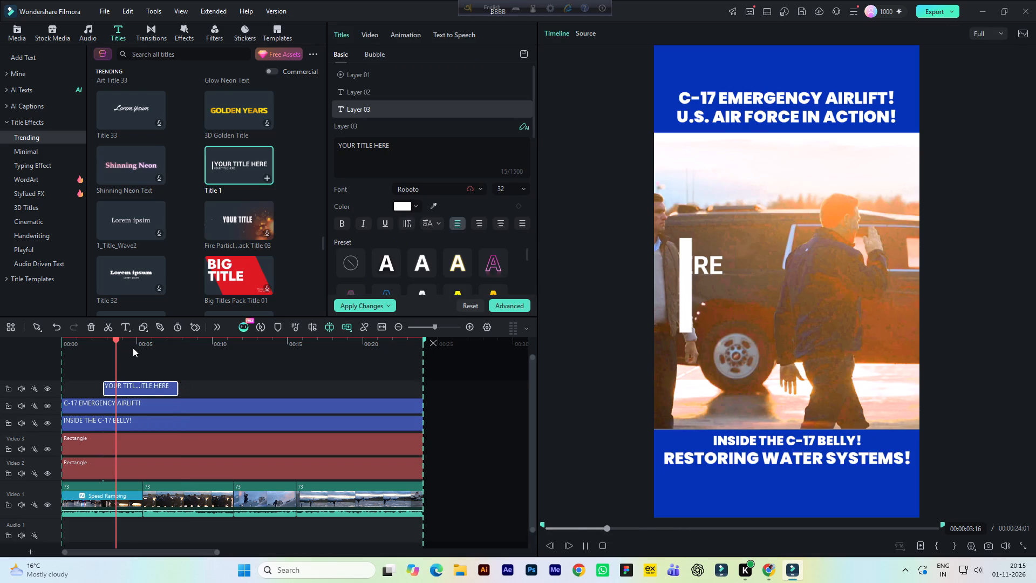
key(space)
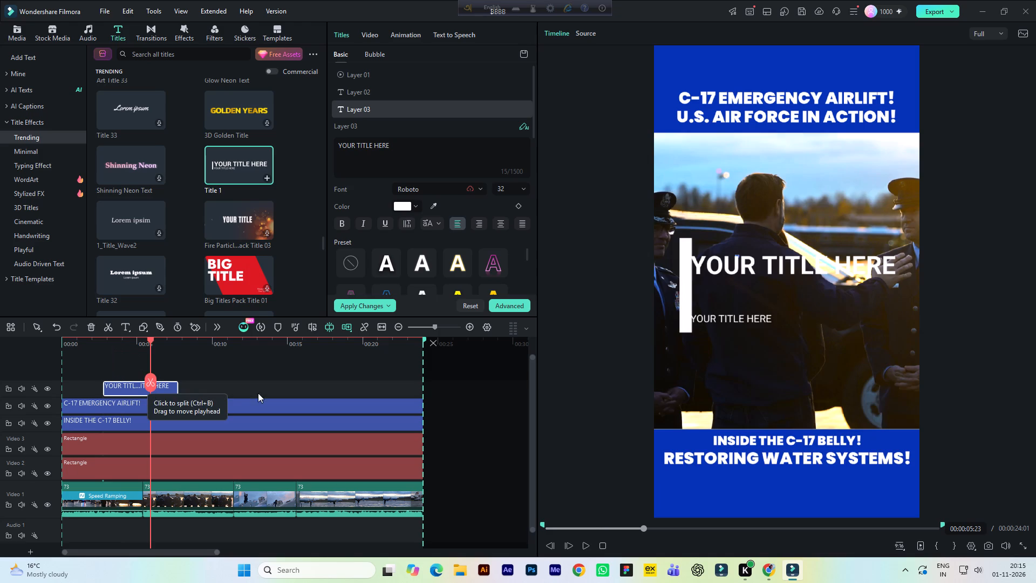
Nudge the new title's small second line slightly right and up so it sits just below the large line, clear of the white bar.
click(742, 322)
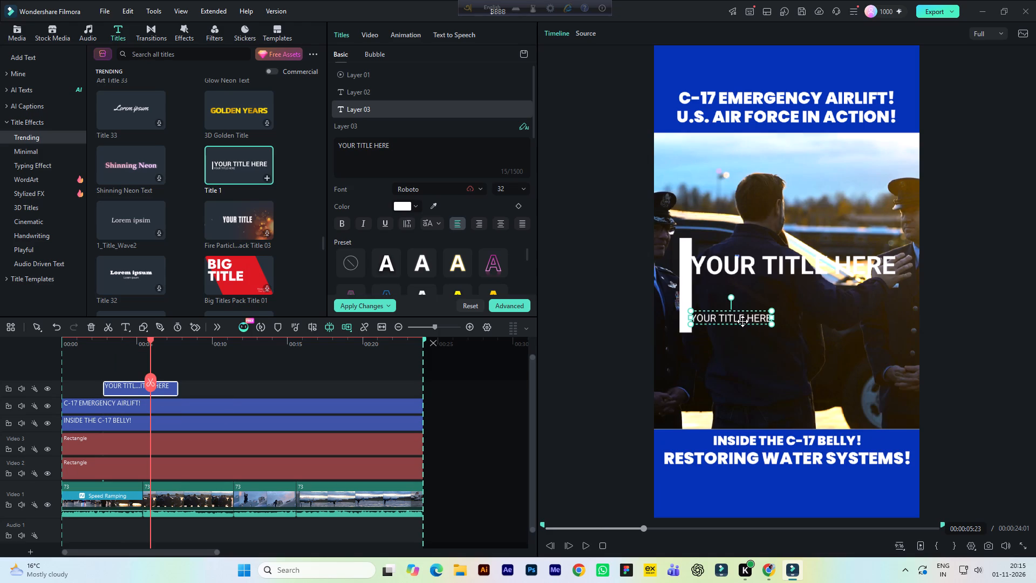
key(Right)
key(Right)
key(Right)
key(Right)
key(Right)
key(Right)
key(Right)
key(Right)
key(Right)
key(Right)
key(Right)
key(Right)
key(Right)
key(Right)
key(Right)
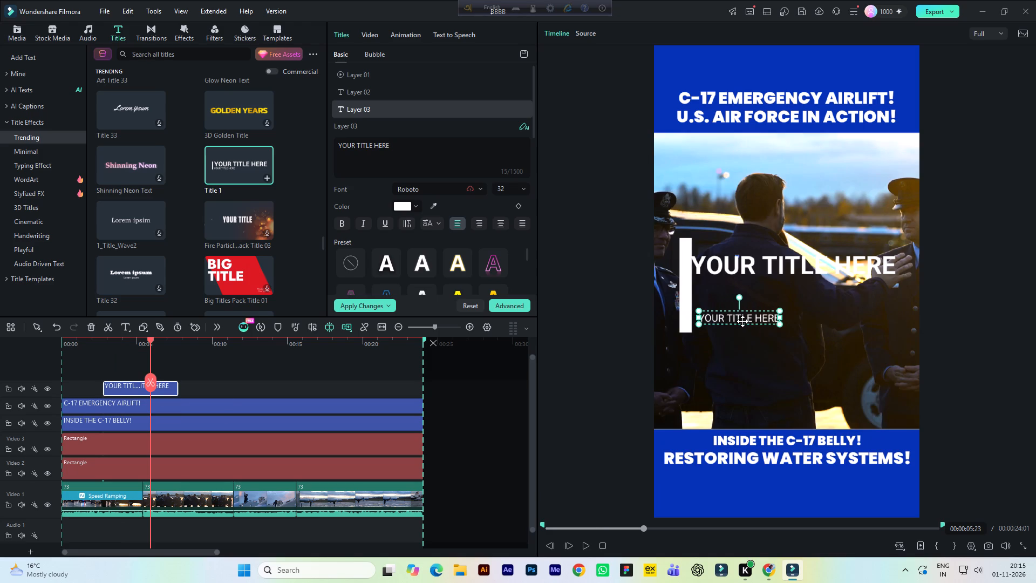
key(Up)
key(Up)
key(Up)
key(Up)
key(Up)
key(Up)
key(Up)
key(Up)
key(Up)
key(Up)
key(Up)
key(Up)
key(Up)
key(Up)
key(Up)
key(Up)
key(Up)
key(Up)
key(Up)
key(Up)
key(Up)
key(Up)
key(Up)
key(Up)
key(Up)
key(Up)
key(Up)
key(Up)
key(Up)
key(Up)
key(Up)
key(Up)
key(Up)
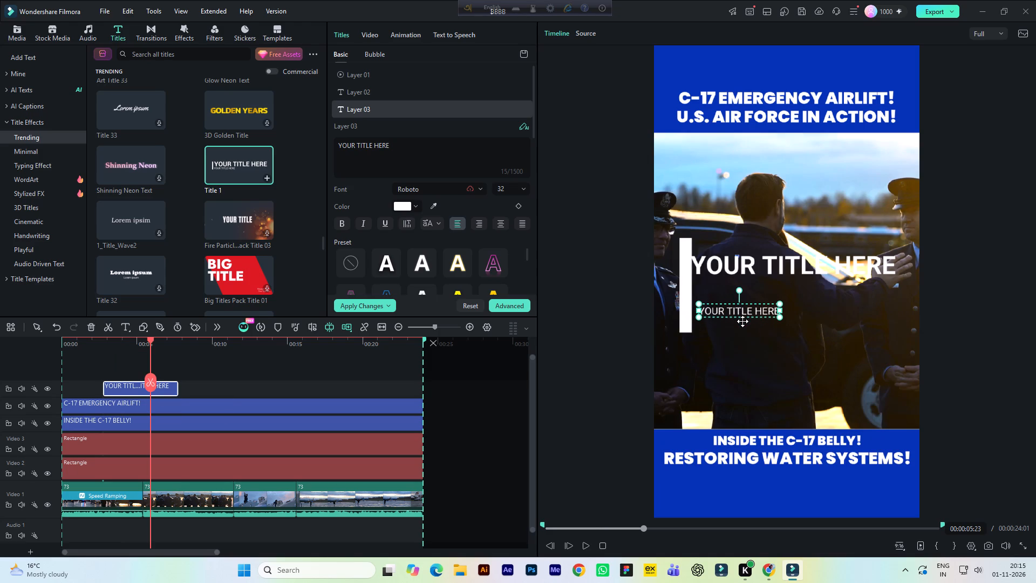
key(Up)
key(Up)
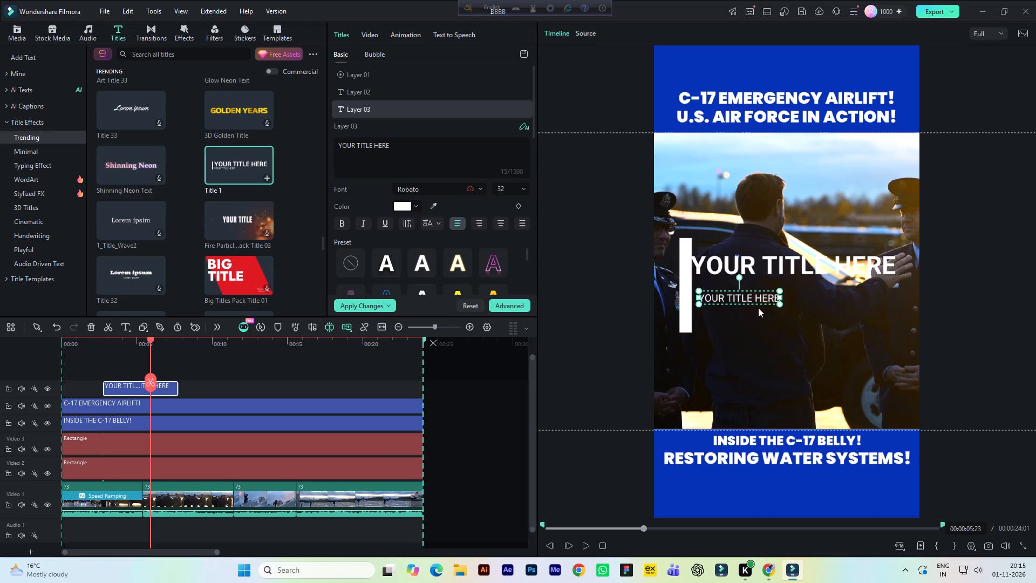
Scale down the large YOUR TITLE HERE line to roughly three quarters of its width, keeping its left edge in place.
click(766, 274)
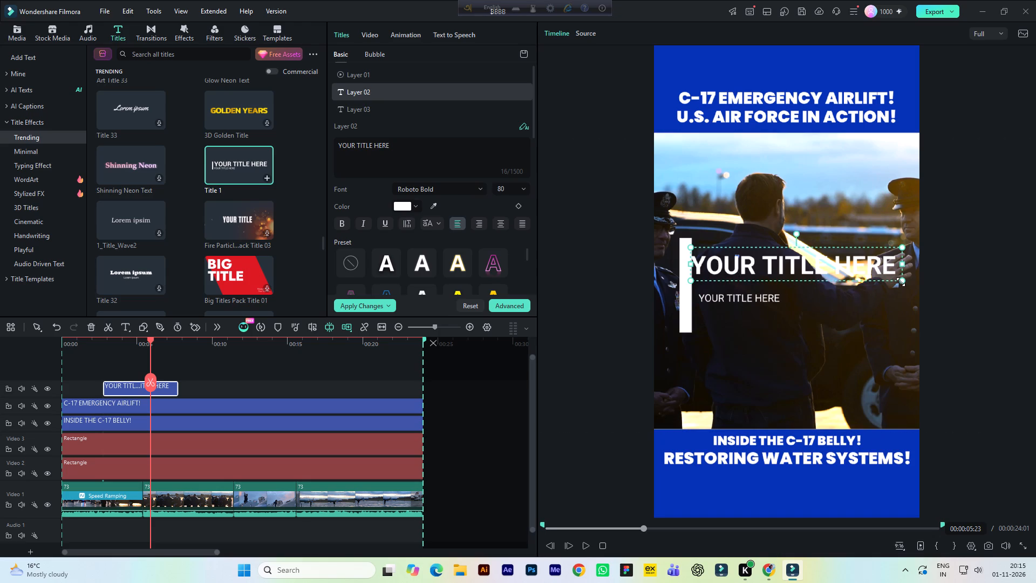
drag(901, 282, 861, 272)
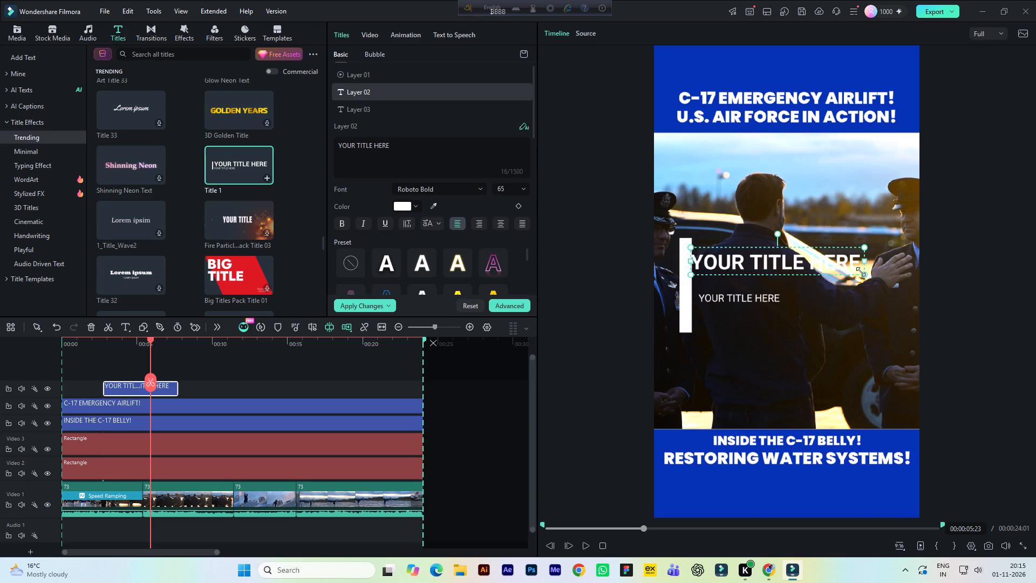
drag(861, 272, 853, 272)
Move the title's white vertical bar slightly left, shorten it to span both text lines, and make it much thinner.
click(690, 303)
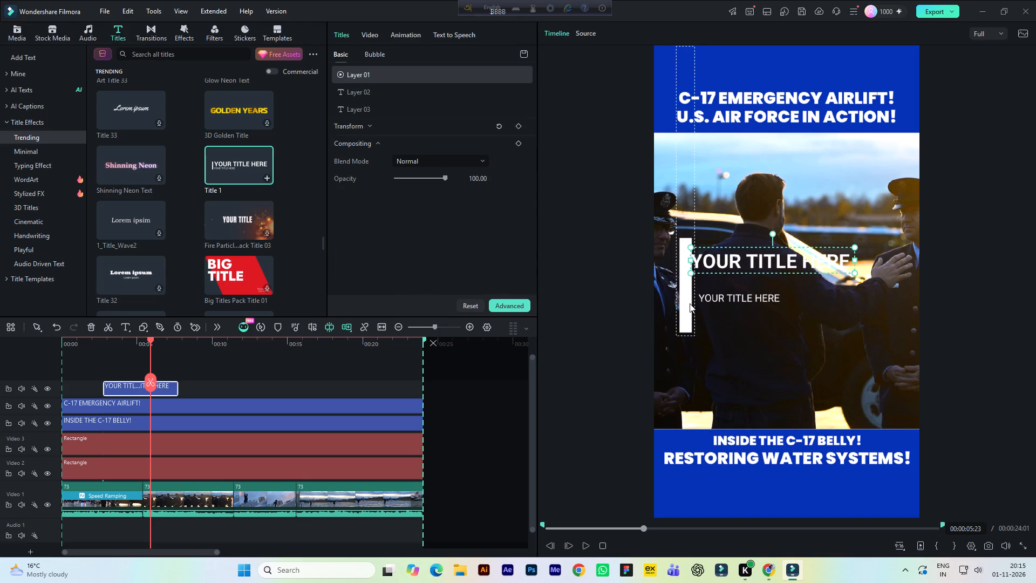
drag(690, 303, 684, 290)
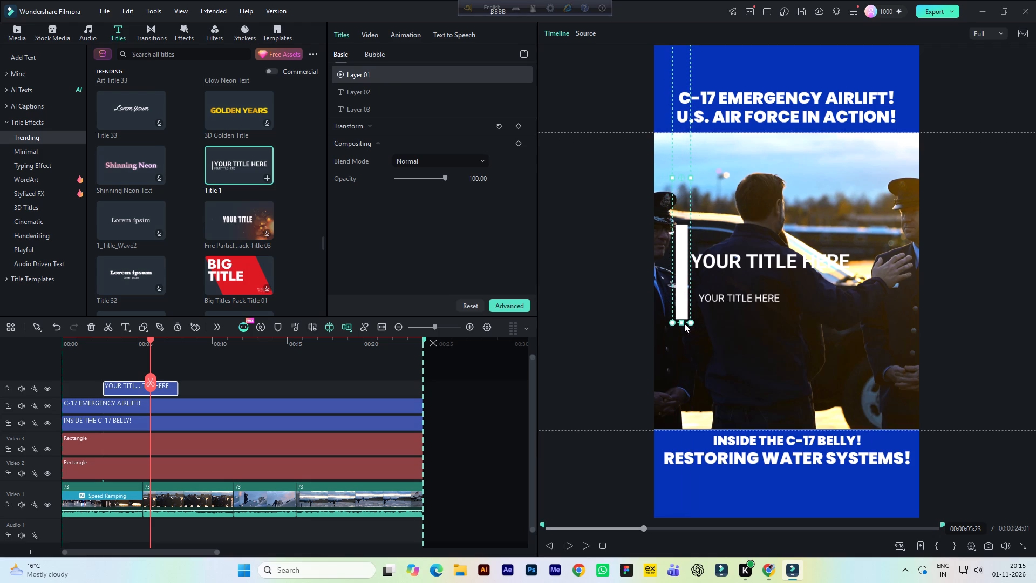
drag(682, 323, 680, 280)
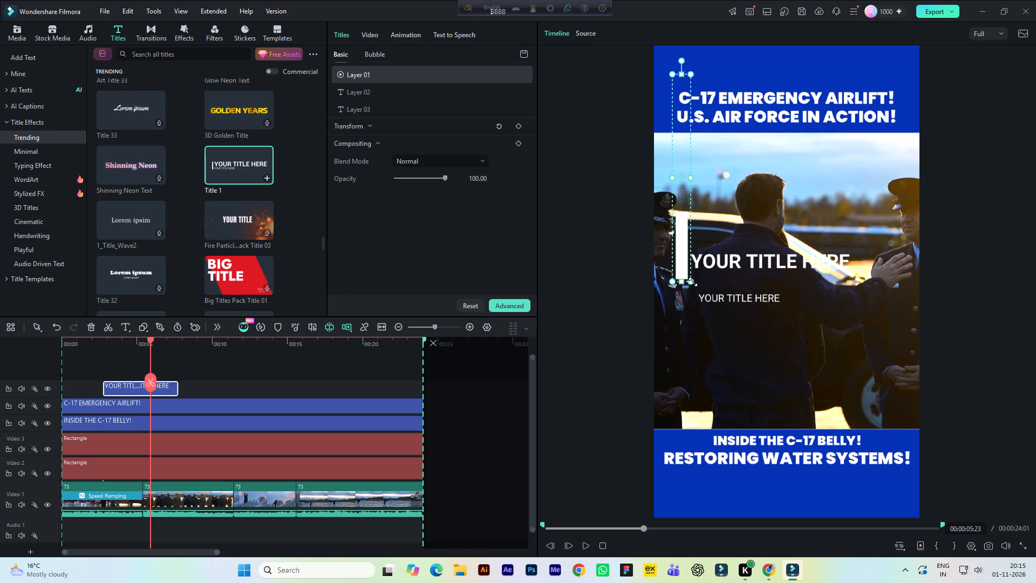
drag(693, 282, 689, 277)
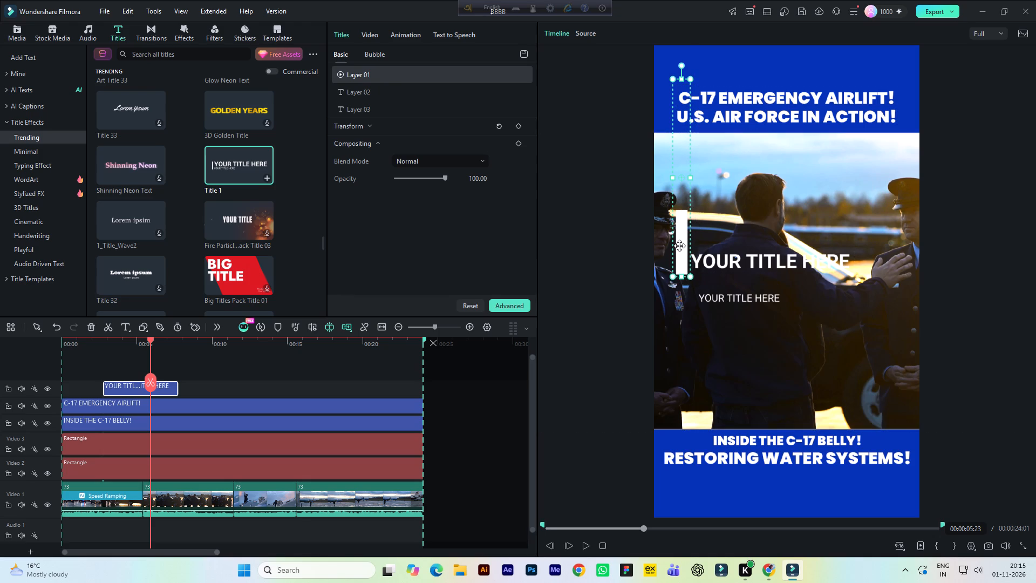
drag(681, 252, 681, 286)
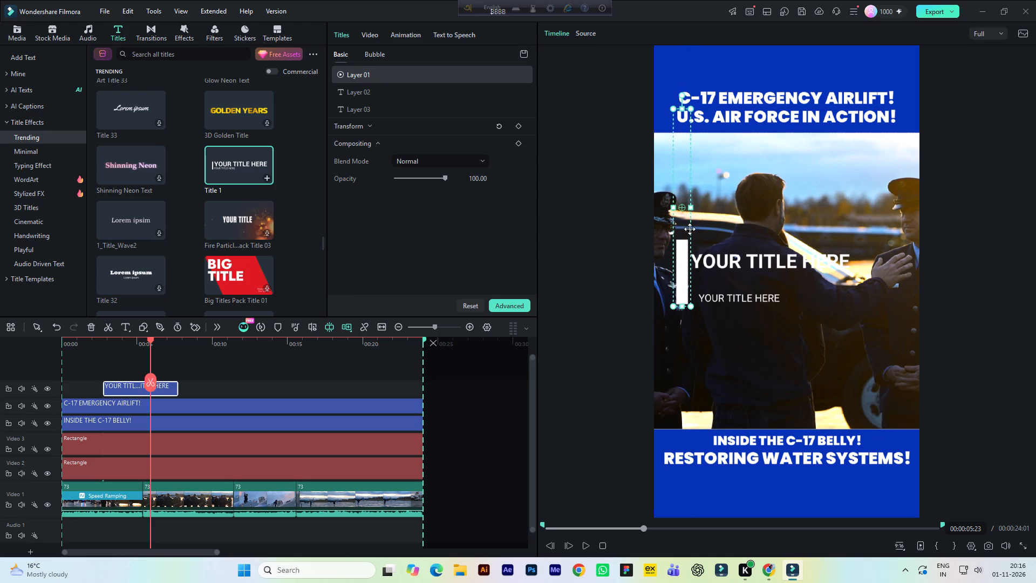
drag(691, 206, 686, 206)
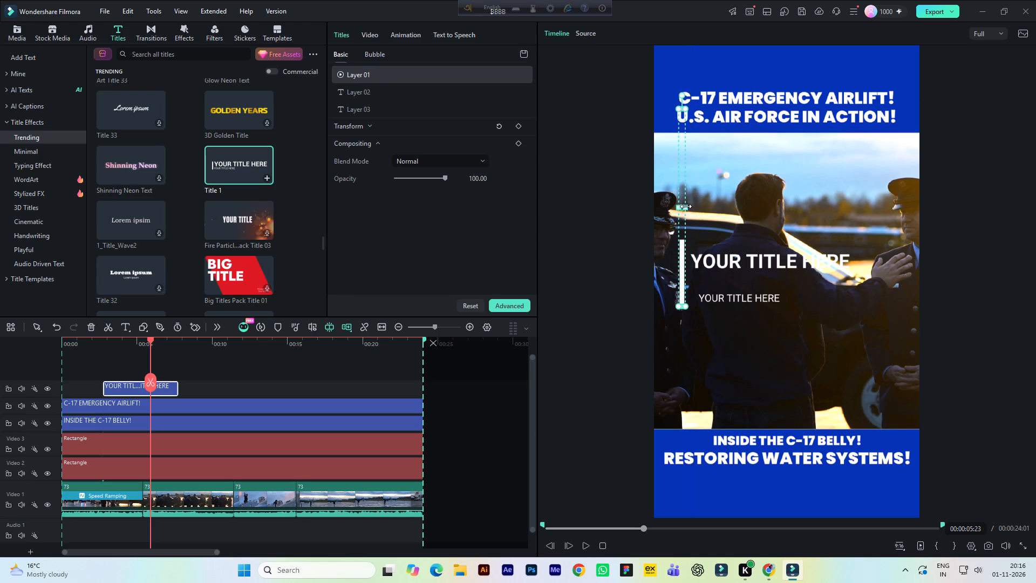
Fine-tune the width of the title's white vertical bar and shorten it slightly at its lower end.
drag(686, 206, 687, 205)
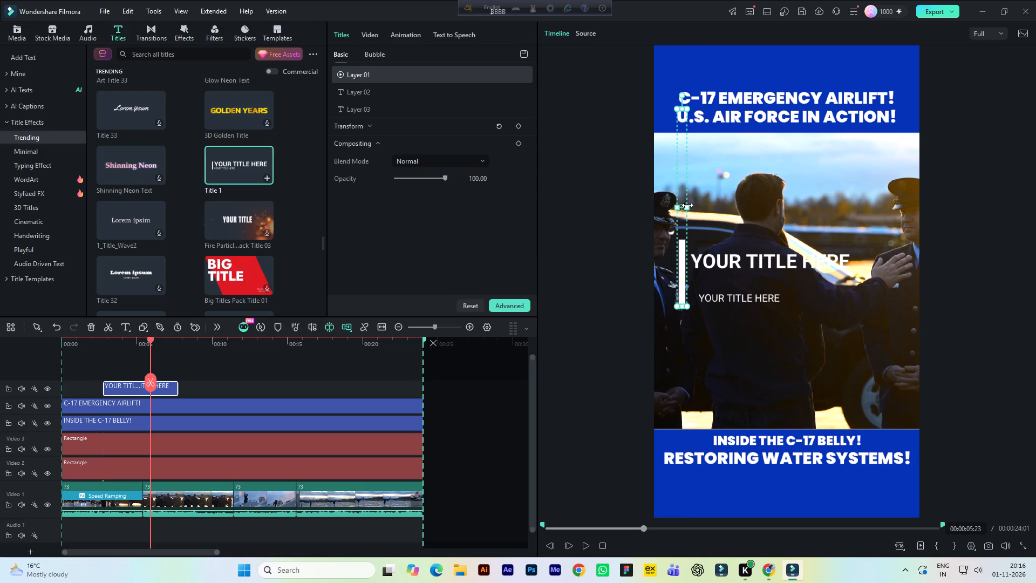
drag(687, 205, 686, 205)
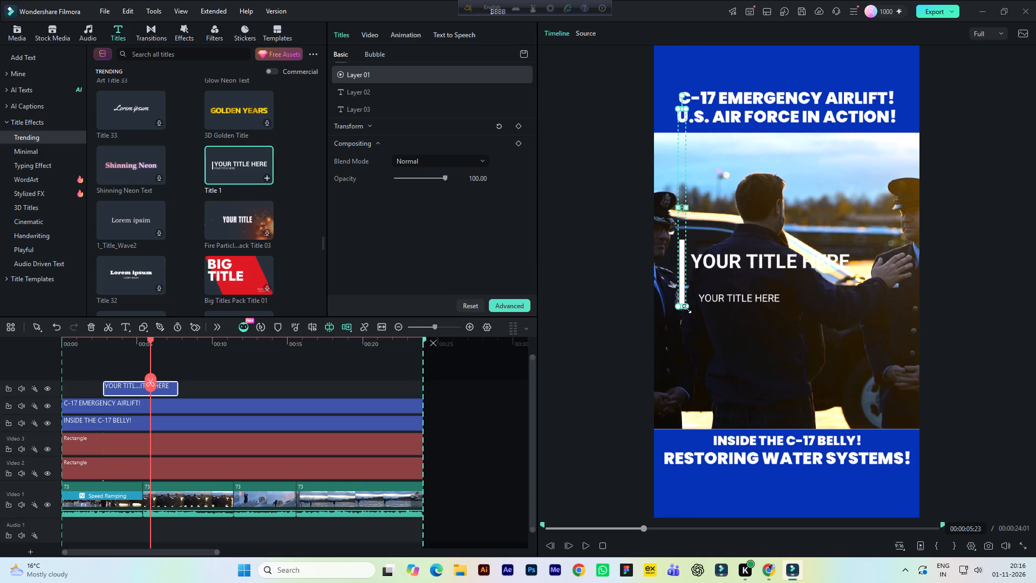
drag(682, 307, 682, 297)
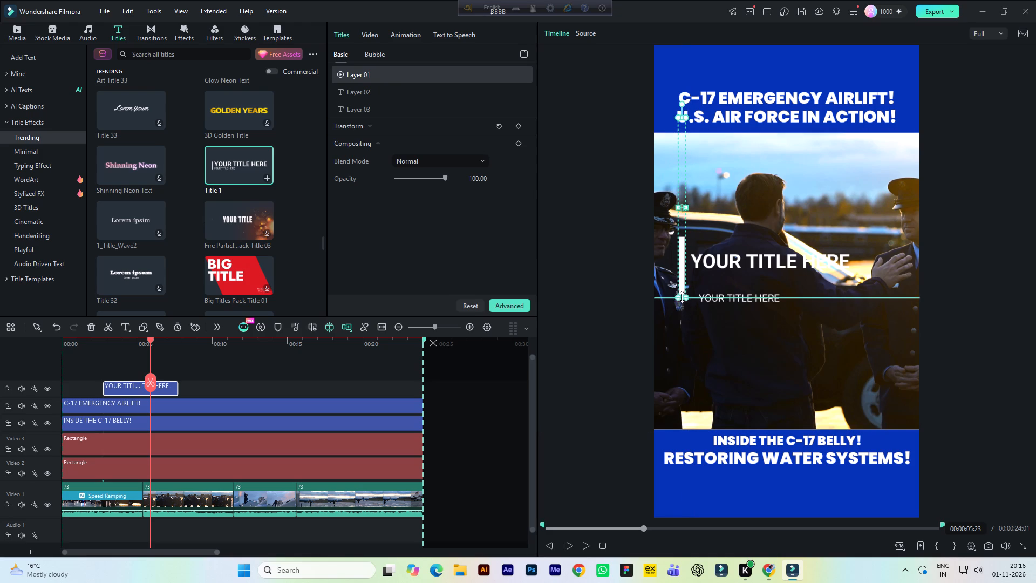
Move the large YOUR TITLE HERE line up slightly and bring the small second line up close beneath it.
click(711, 261)
drag(711, 261, 711, 254)
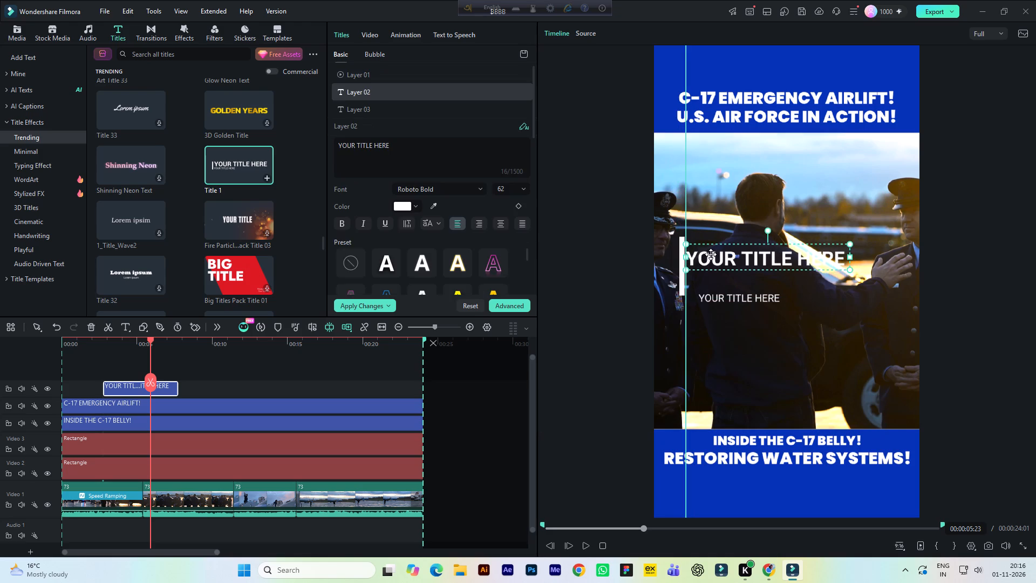
drag(711, 254, 711, 253)
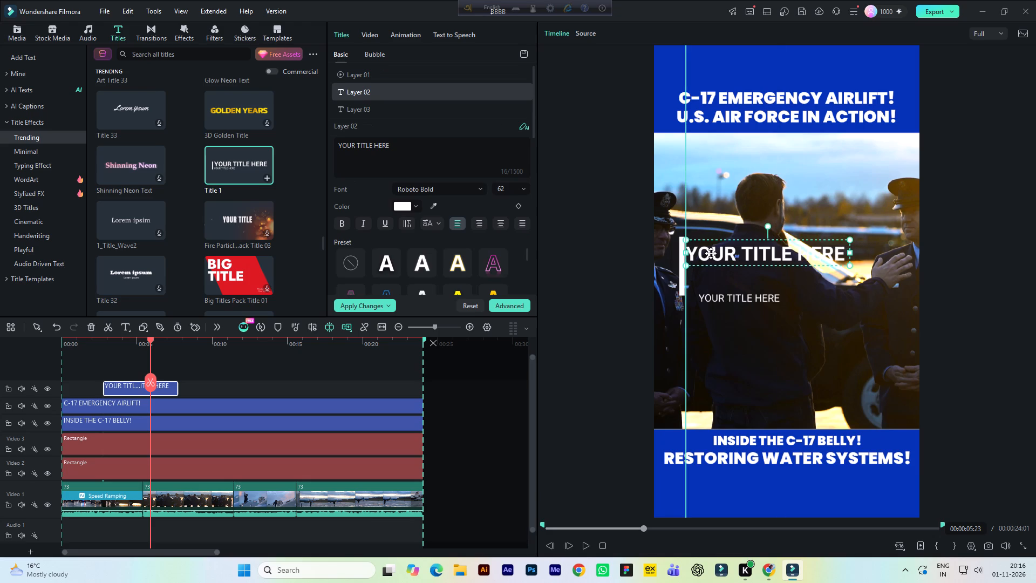
drag(711, 253, 712, 253)
click(707, 296)
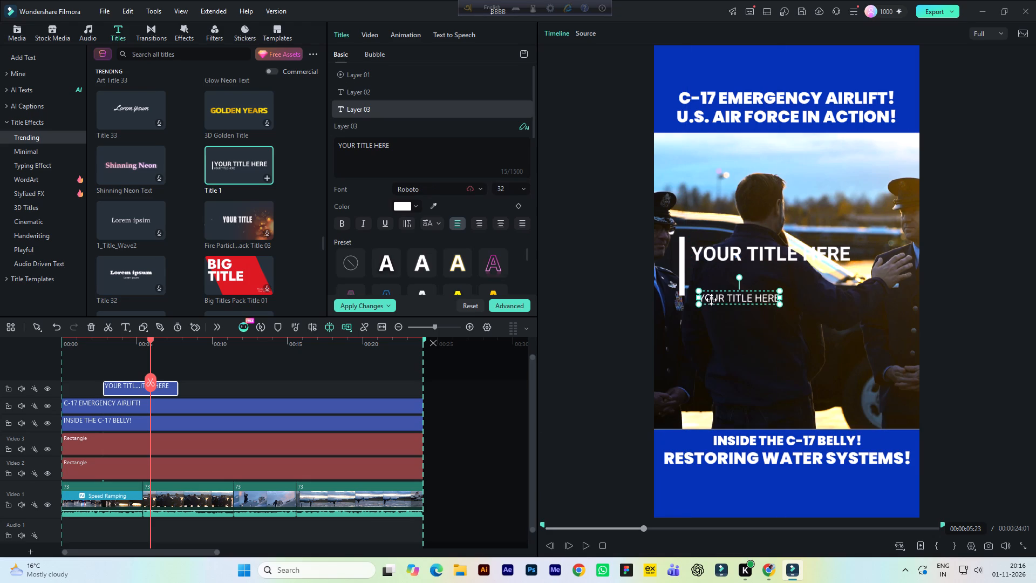
drag(711, 300, 711, 281)
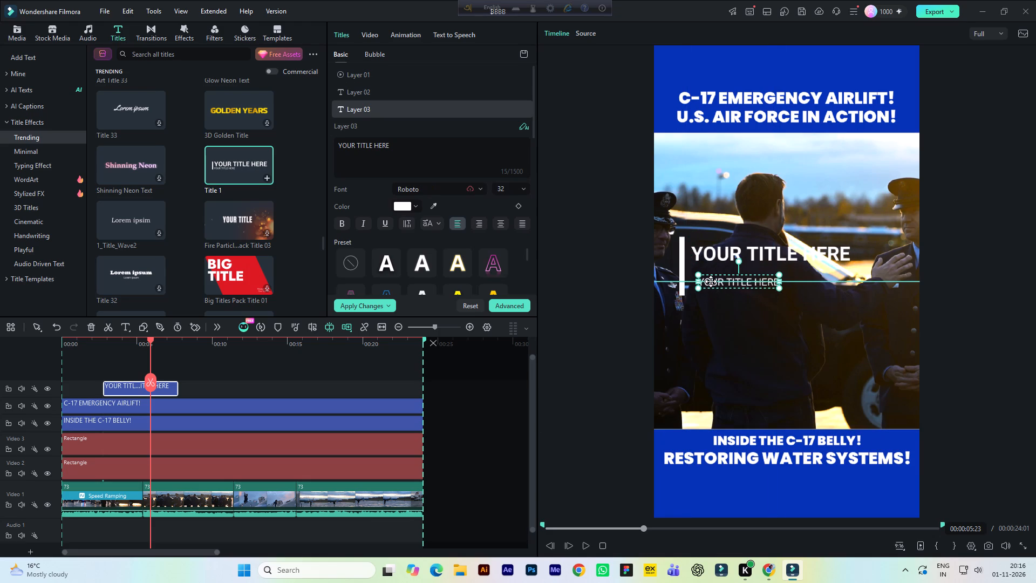
drag(711, 281, 711, 280)
Shorten the white vertical bar again so it ends just below the small second line.
click(677, 266)
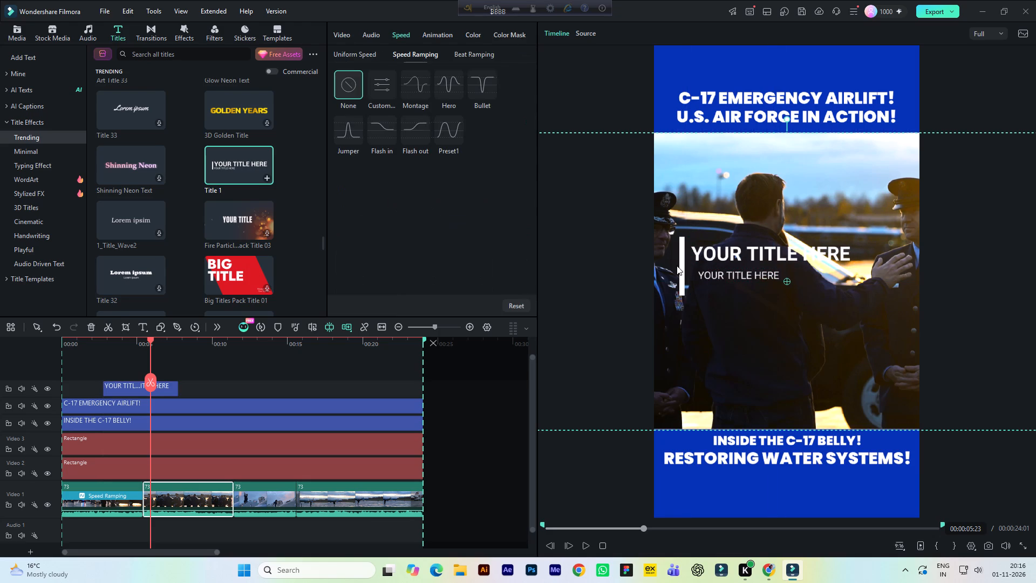
click(683, 269)
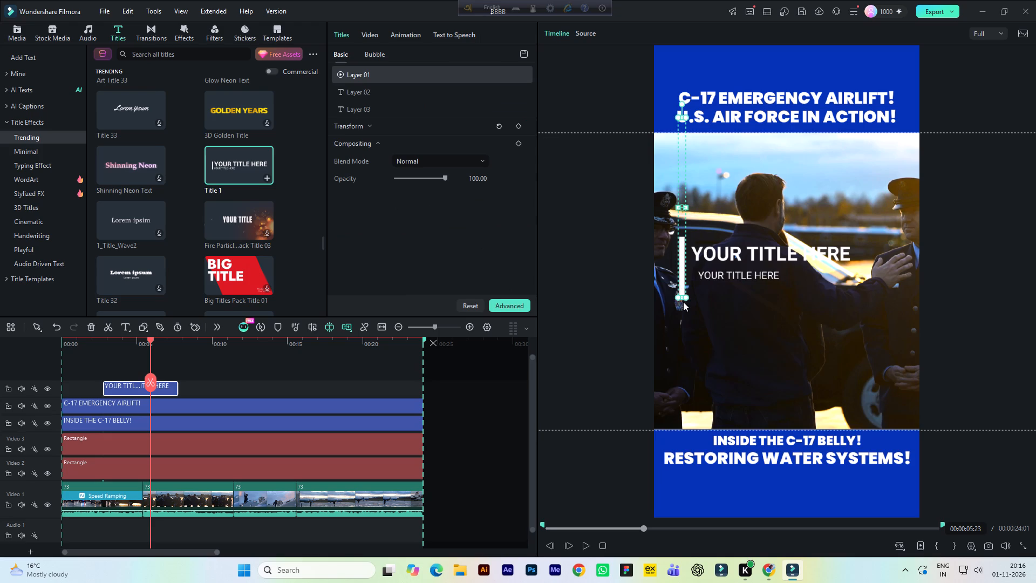
drag(683, 297, 683, 283)
Nudge the large YOUR TITLE HERE line slightly up alongside the shortened bar.
click(710, 257)
key(Up)
key(Up)
key(Up)
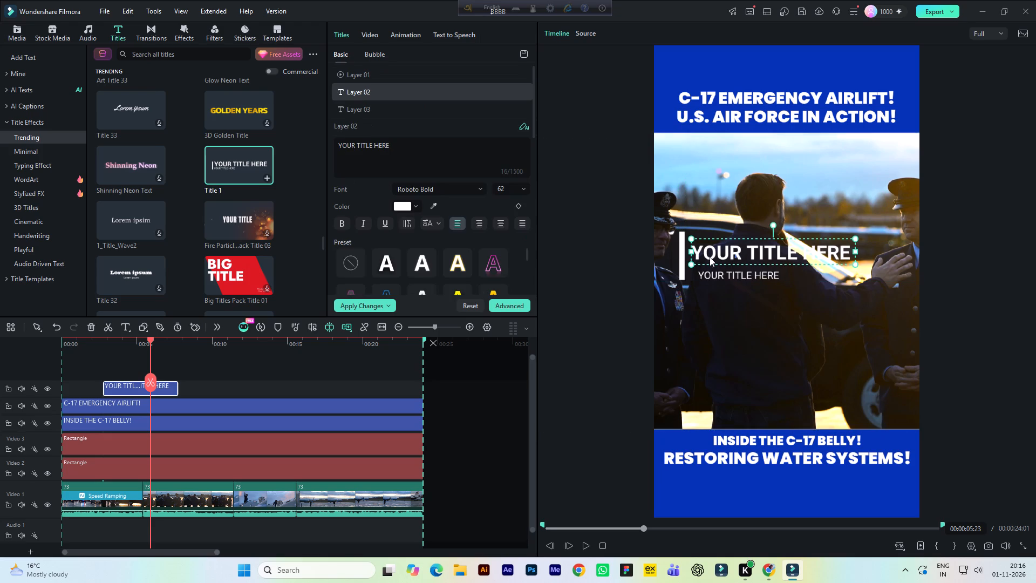
key(Up)
key(Up)
key(Up)
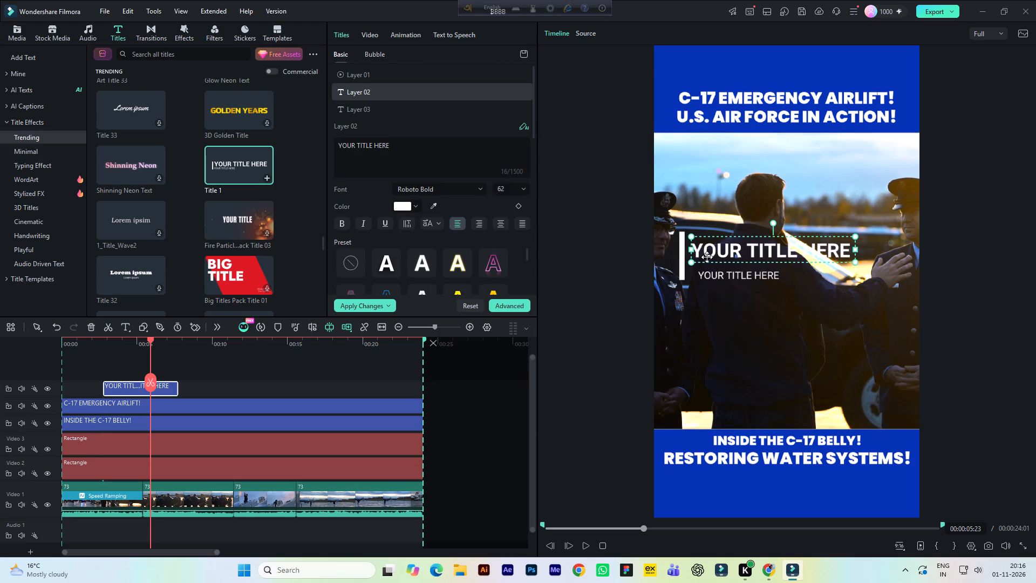
Nudge the small second line slightly left and up, closer to the bar and the large line.
click(706, 276)
key(Left)
key(Left)
key(Left)
key(Left)
key(Left)
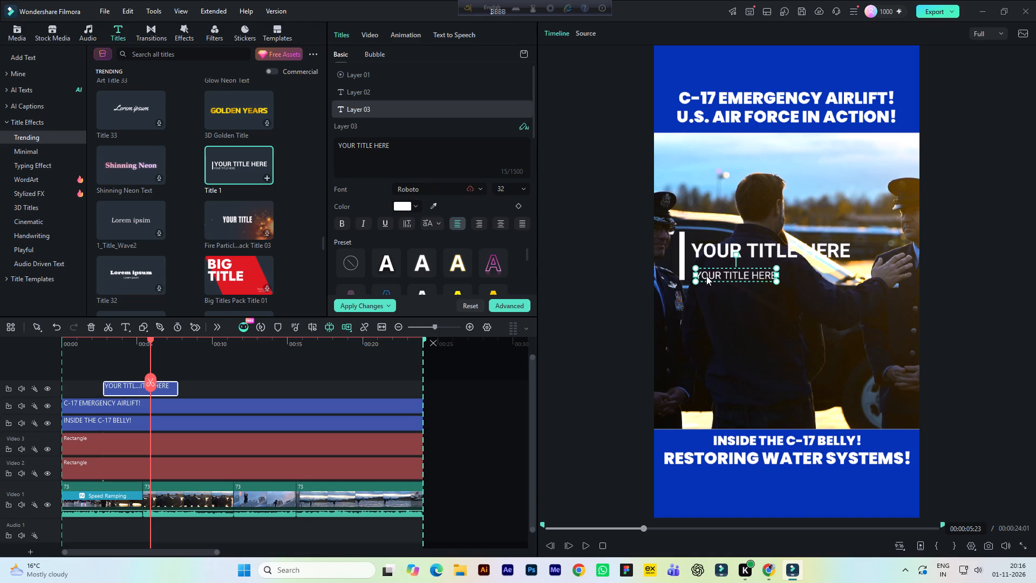
key(Right)
key(Up)
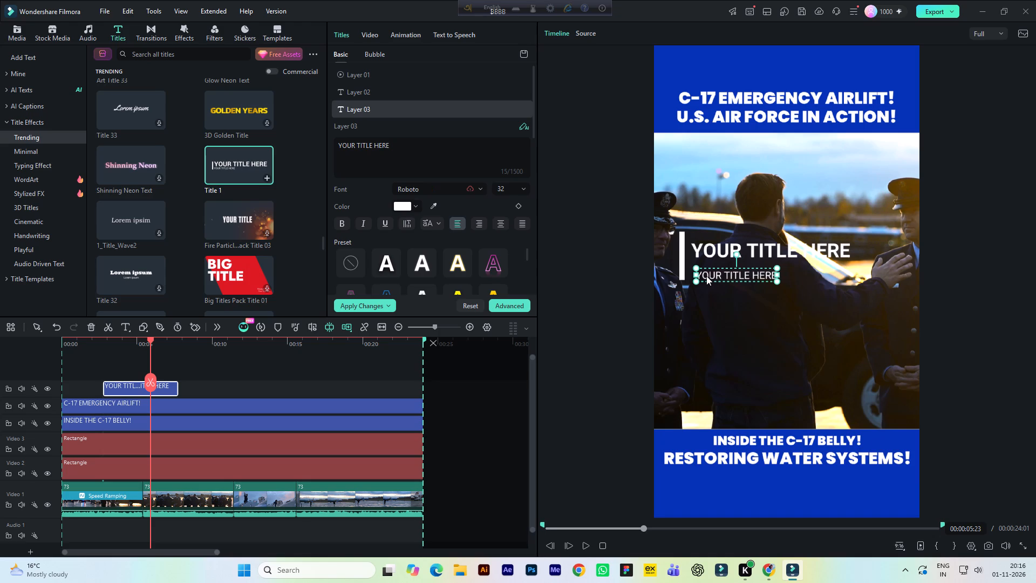
key(Up)
click(621, 276)
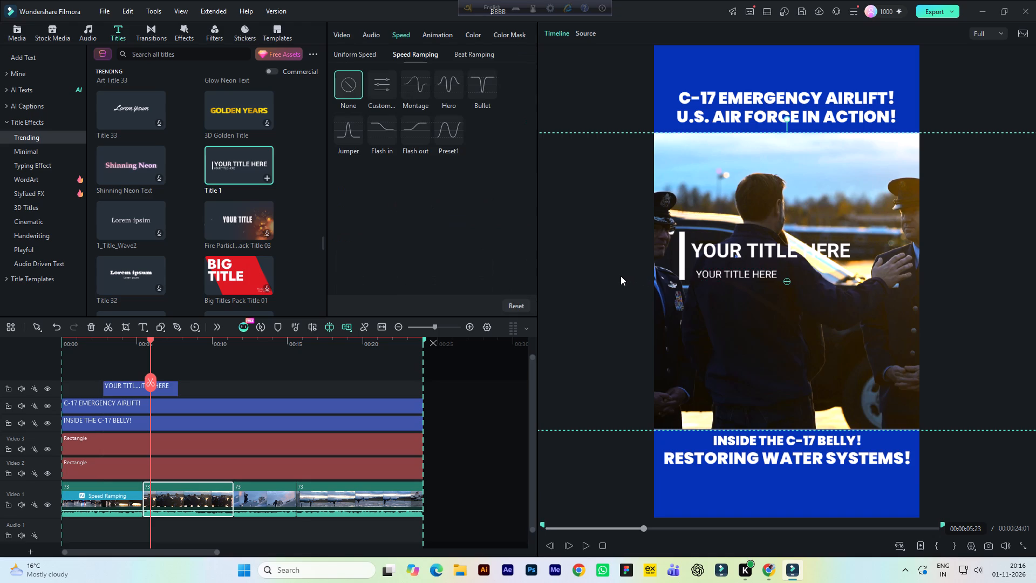
click(705, 273)
key(Up)
key(Up)
key(Up)
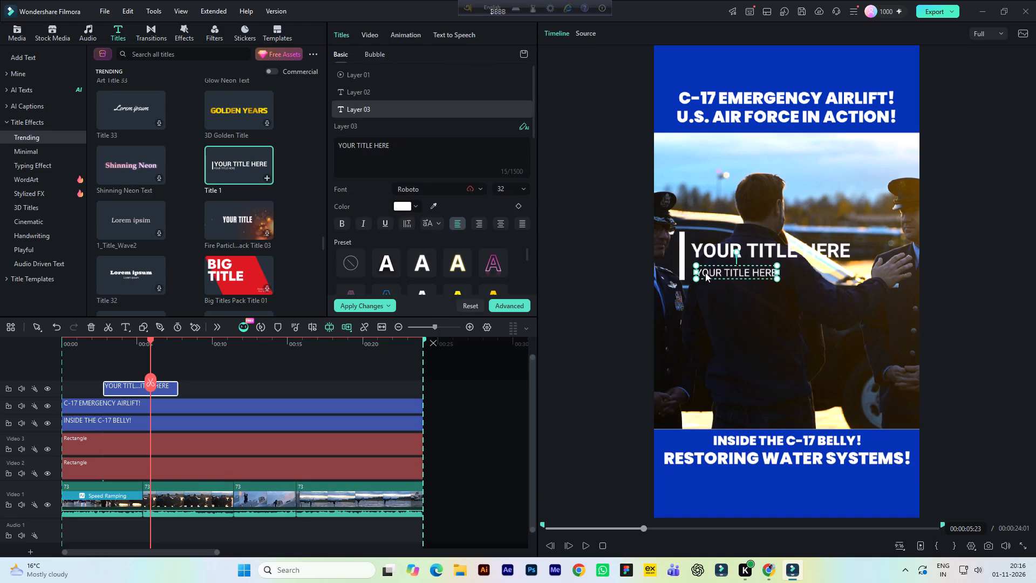
Save the project.
key(ctrl+s)
Nudge the large YOUR TITLE HERE line a little further up and very slightly left.
click(726, 257)
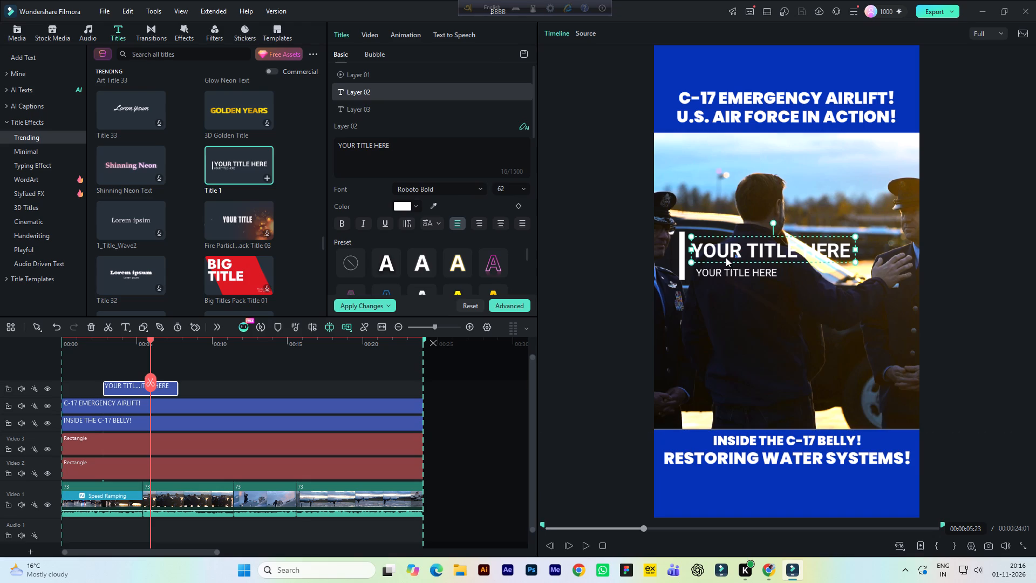
key(Up)
key(Up)
key(Up)
key(Up)
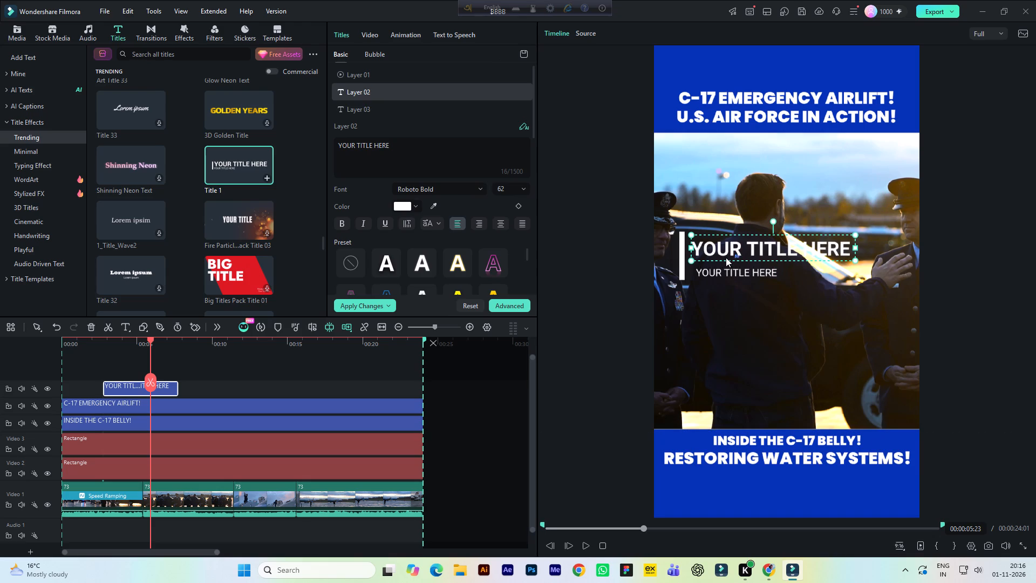
key(Left)
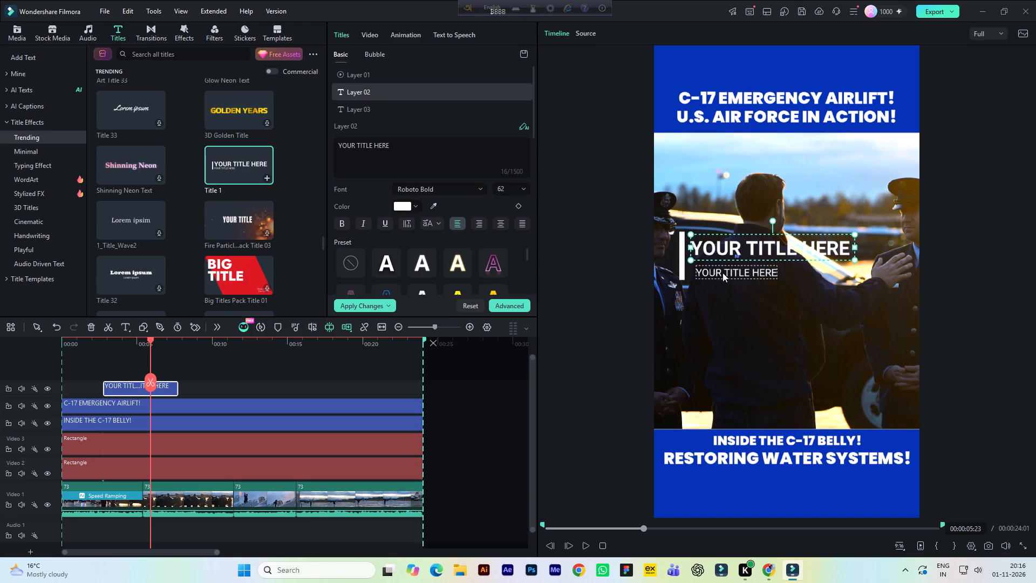
Nudge the small second line up and left until its left edge nearly lines up with the large line's.
click(723, 273)
key(Up)
key(Up)
key(Up)
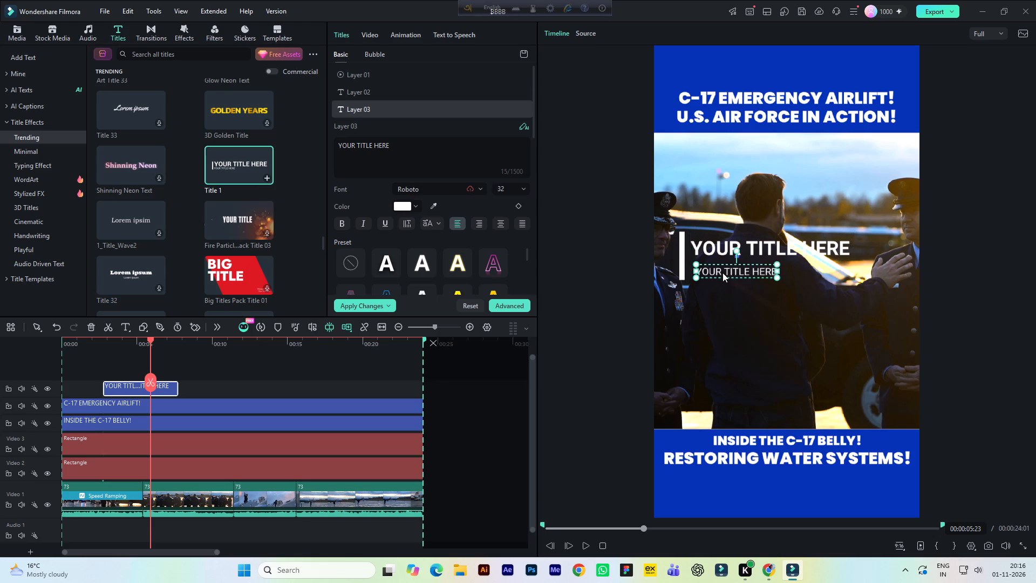
key(Left)
key(Left)
key(Left)
key(Left)
key(Left)
key(Left)
key(Left)
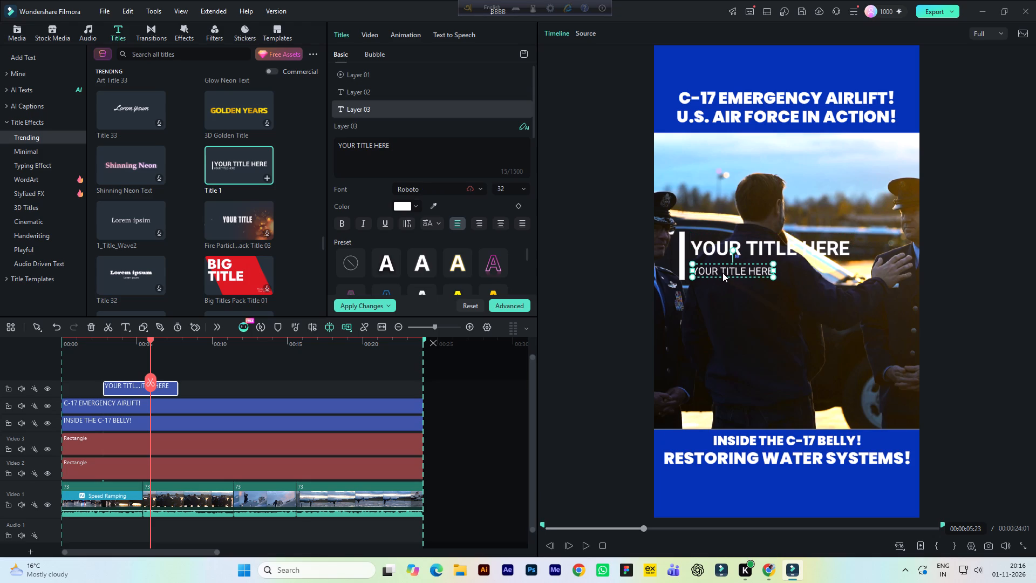
key(Up)
key(Up)
key(Up)
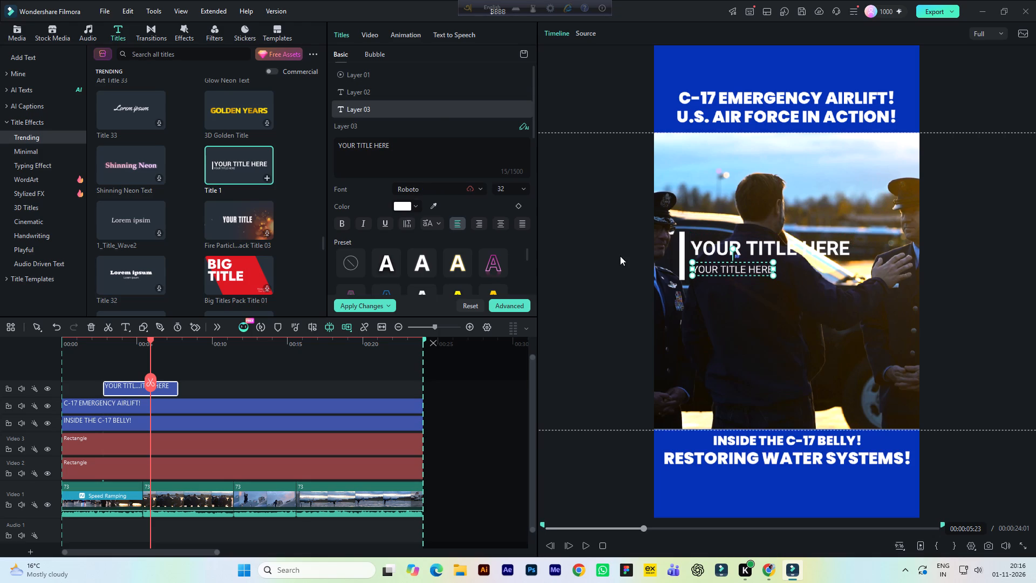
click(598, 251)
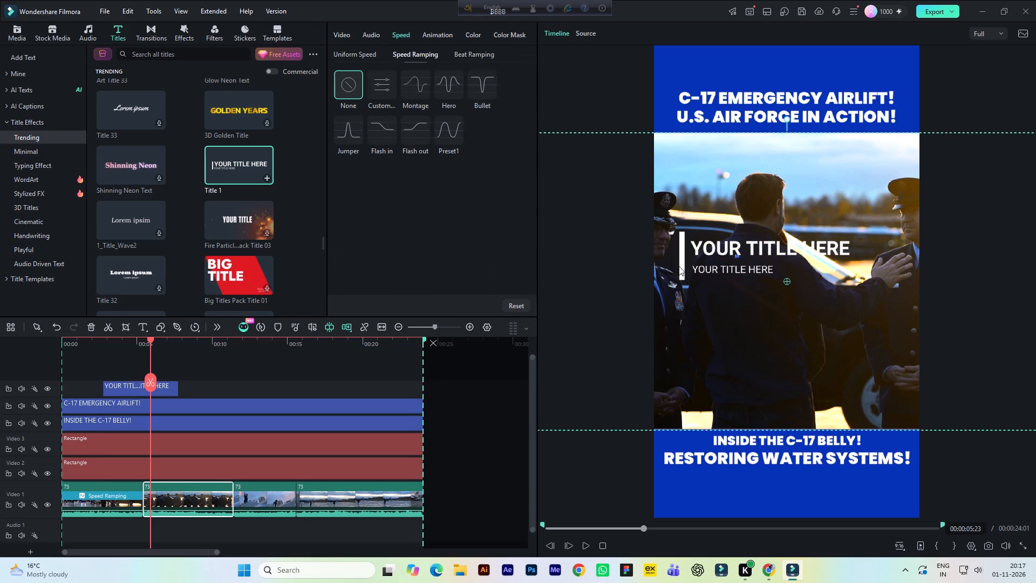
Fine-tune the small second line with a tiny shift left and up to match the large line's left edge.
click(704, 272)
key(Left)
key(Left)
key(Up)
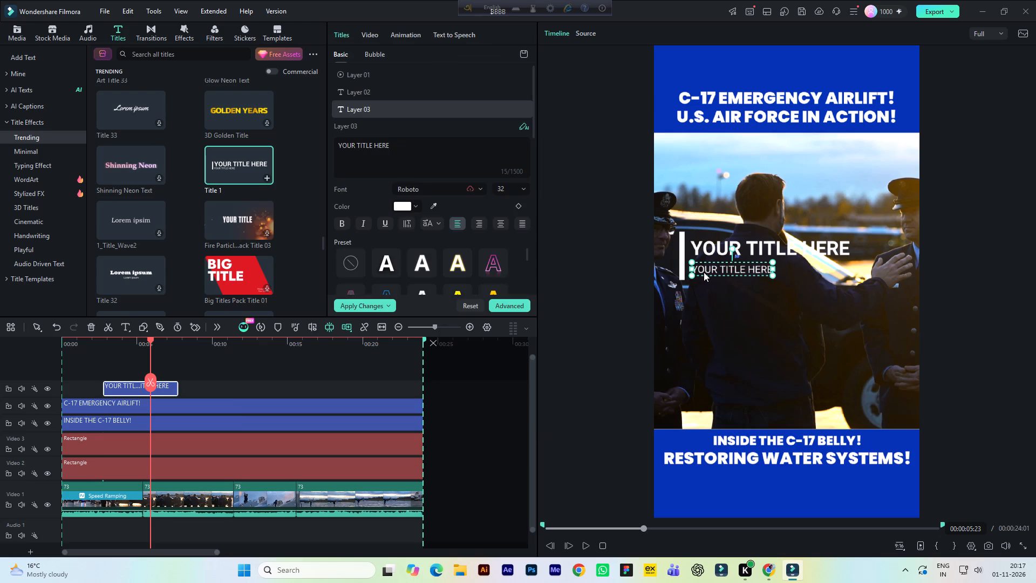
click(594, 246)
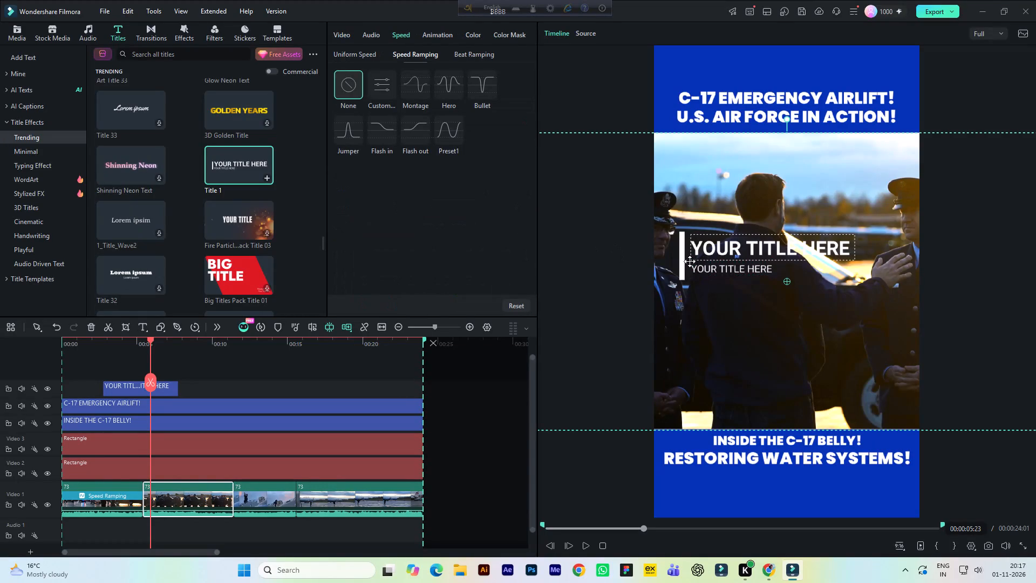
Make the title's white vertical bar slightly thinner.
click(683, 257)
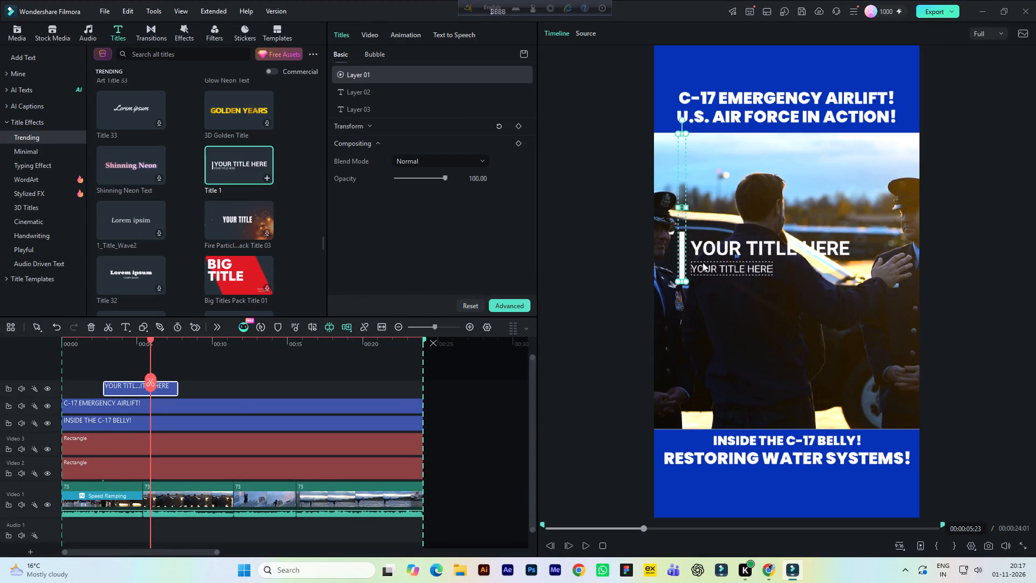
click(686, 208)
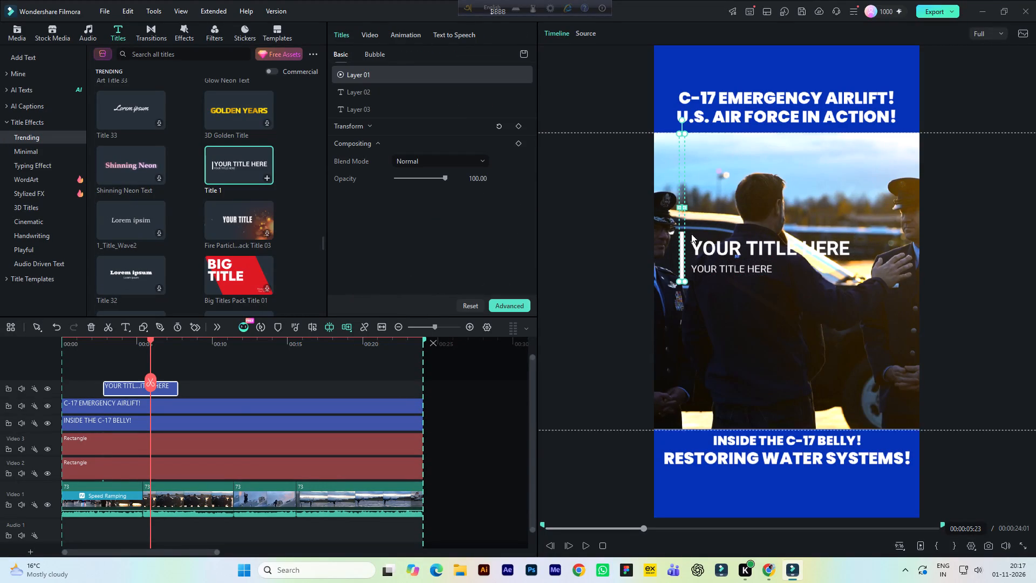
Nudge the large YOUR TITLE HERE line slightly left, closer to the thinned white bar.
click(705, 248)
key(Left)
key(Left)
key(Left)
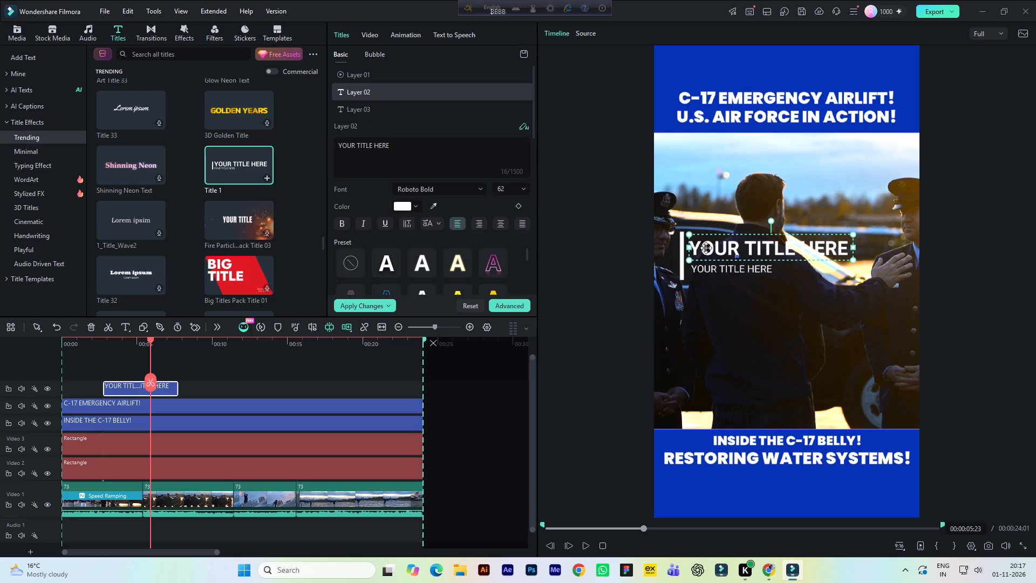
Nudge the small second line slightly down and left, leaving a little more space beneath the large line.
click(714, 270)
key(Down)
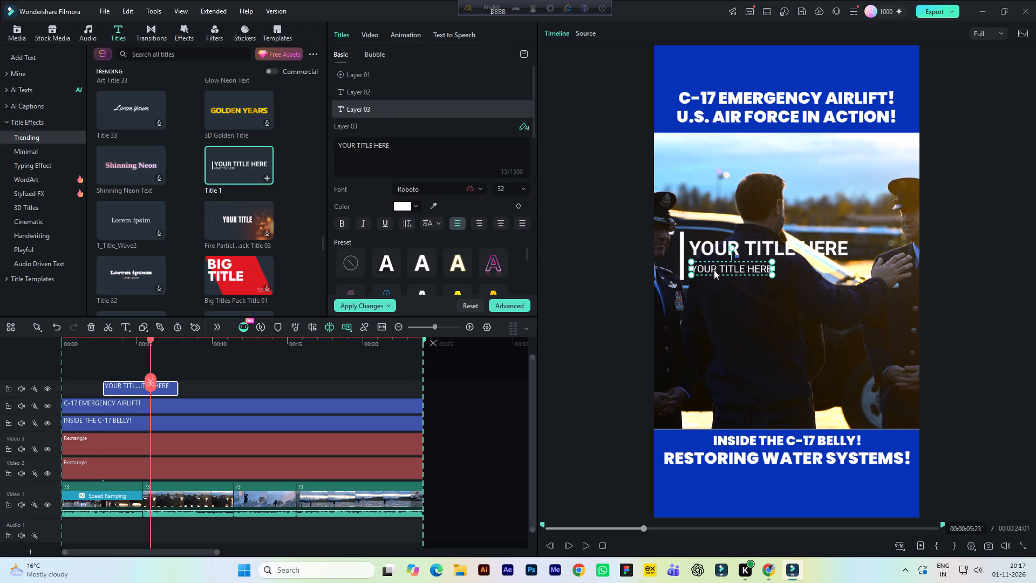
key(Down)
key(Down)
key(Left)
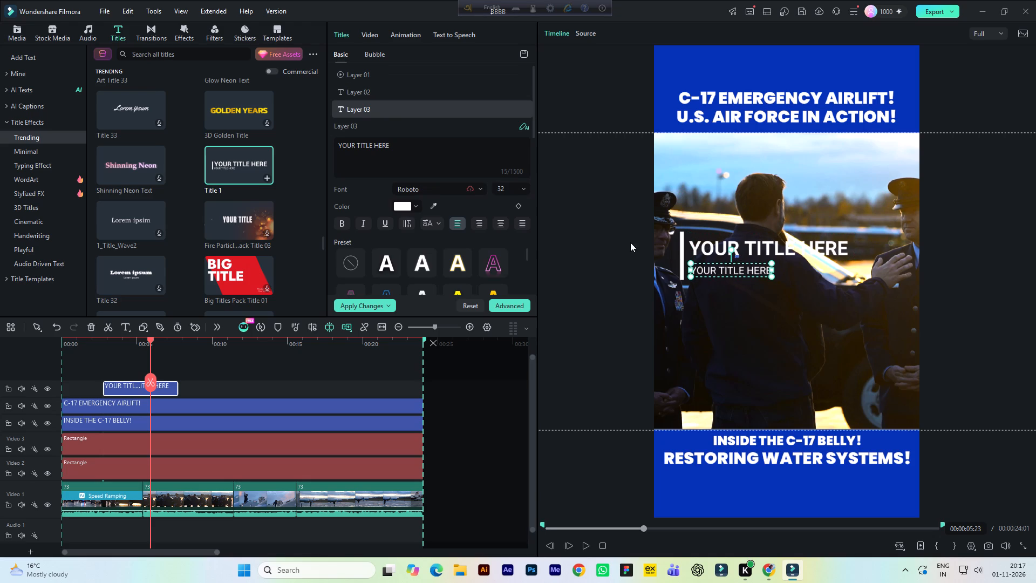
click(613, 233)
Shorten the white vertical bar and shift it slightly down so it spans just the two text lines.
click(680, 245)
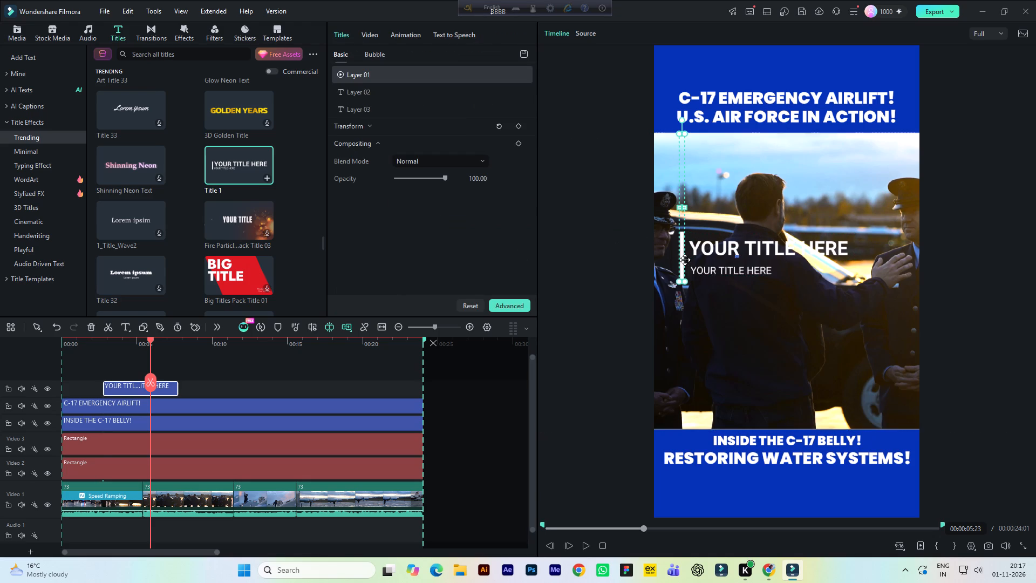
drag(682, 282, 682, 281)
drag(682, 281, 683, 273)
key(Down)
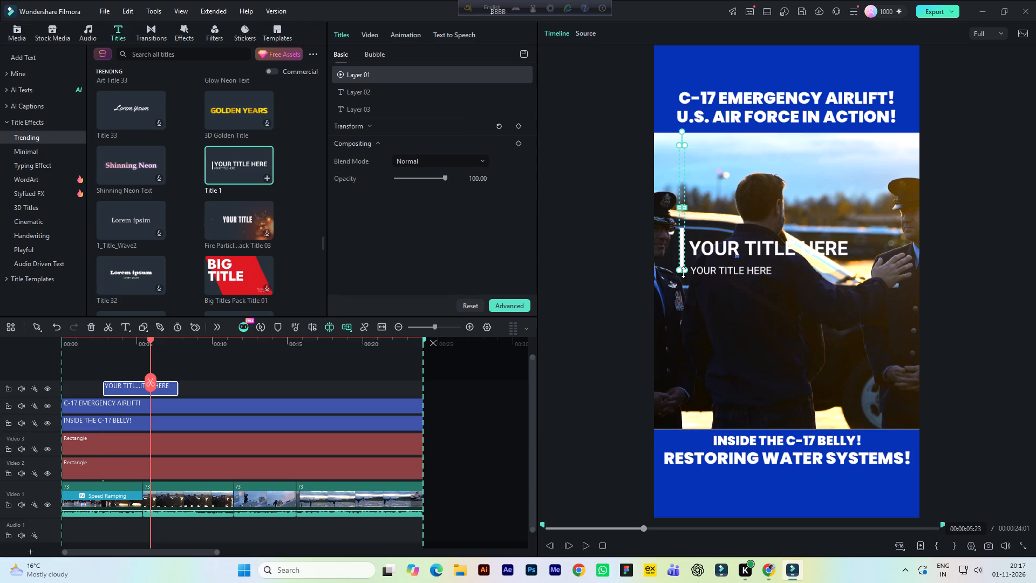
key(Down)
key(Down)
key(Down)
key(Down)
key(Down)
key(Down)
key(Down)
key(Down)
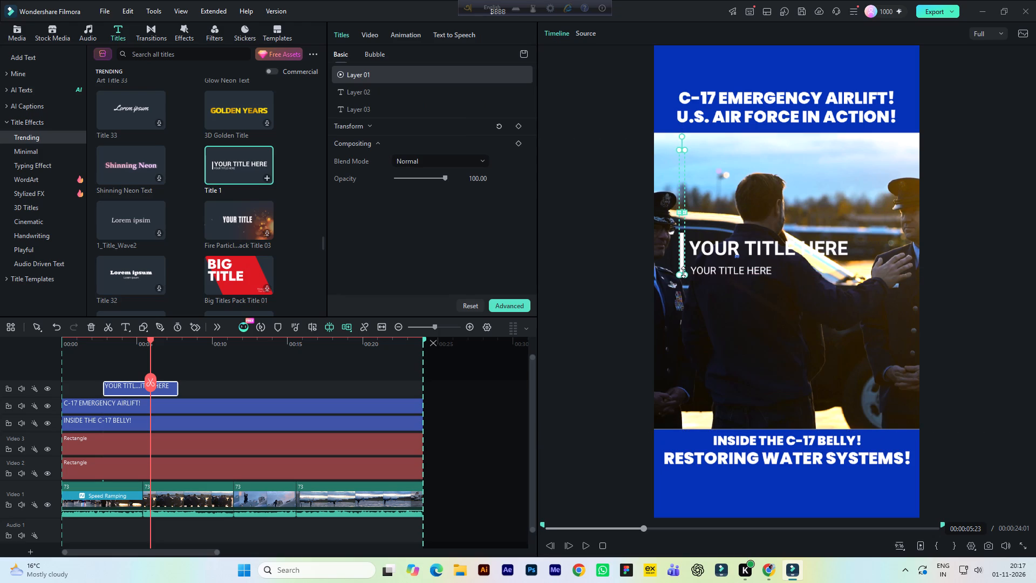
click(610, 251)
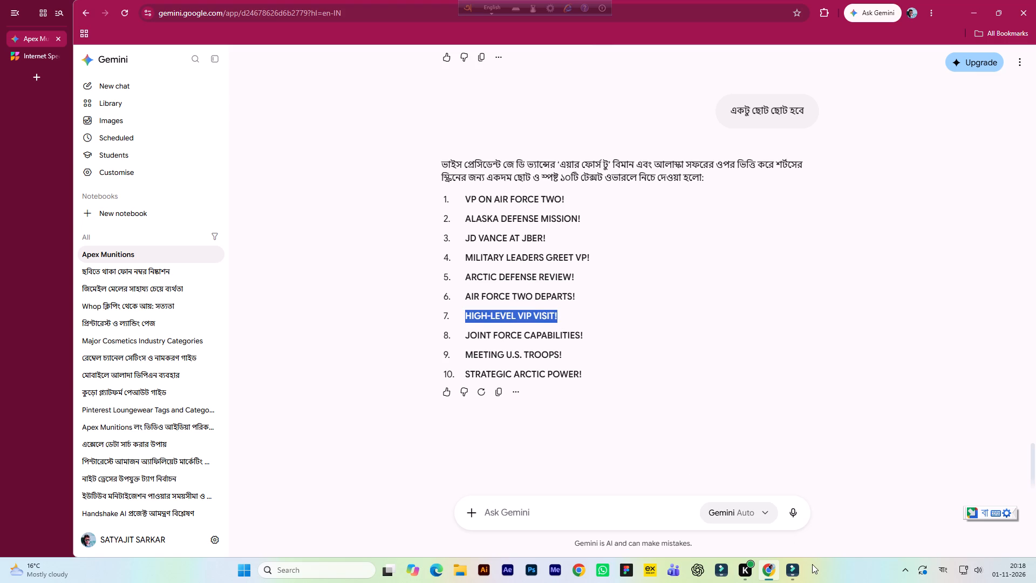
Back in Filmora, move the whole two-line title to the lower part of the footage, at position X -31, Y -383.
click(800, 568)
click(93, 344)
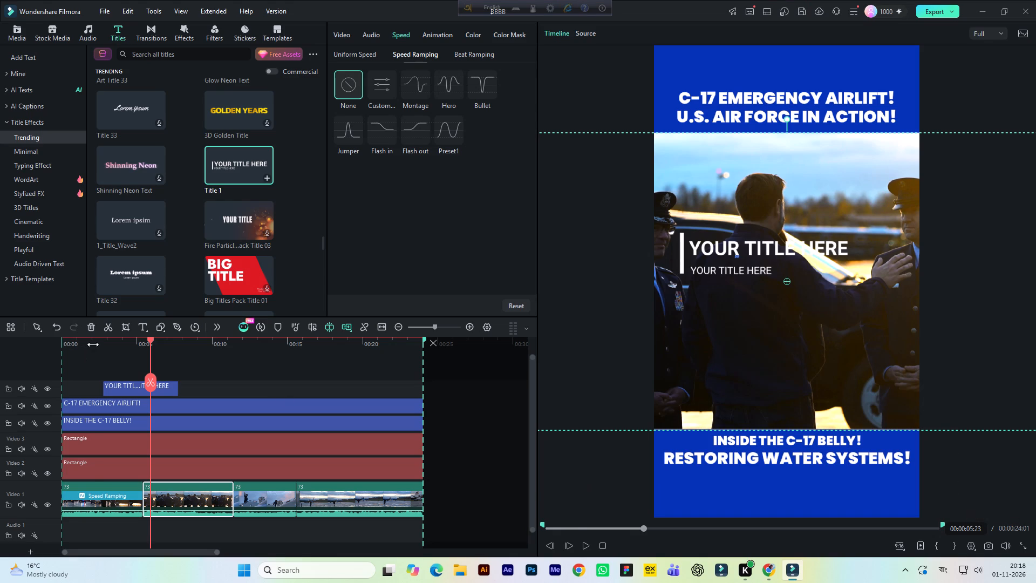
key(space)
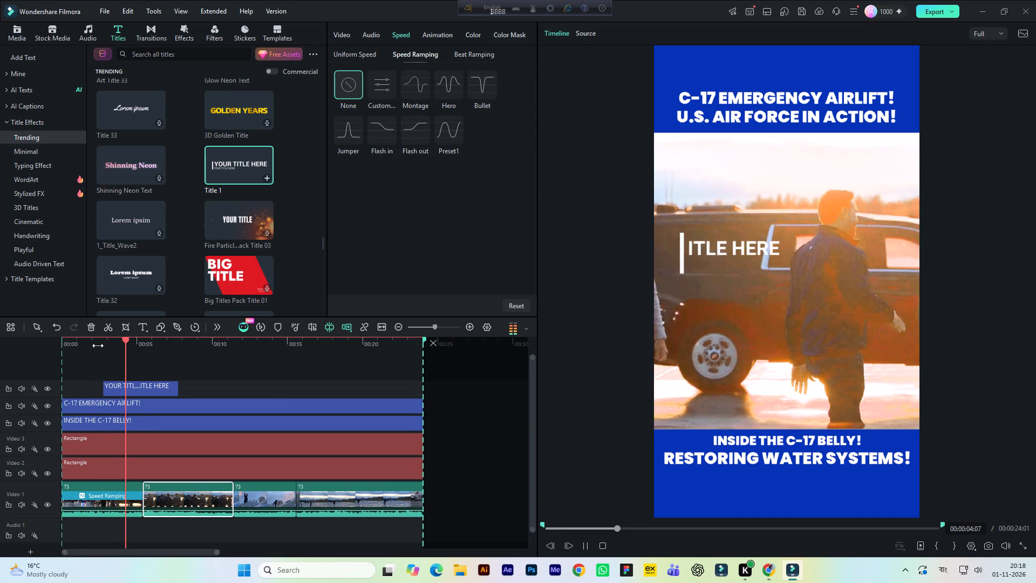
key(space)
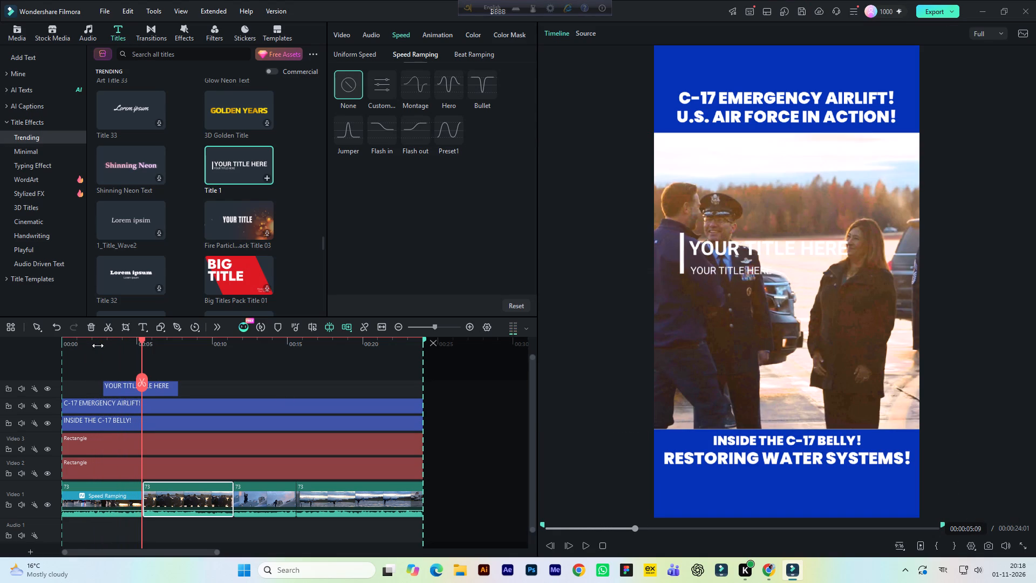
click(117, 387)
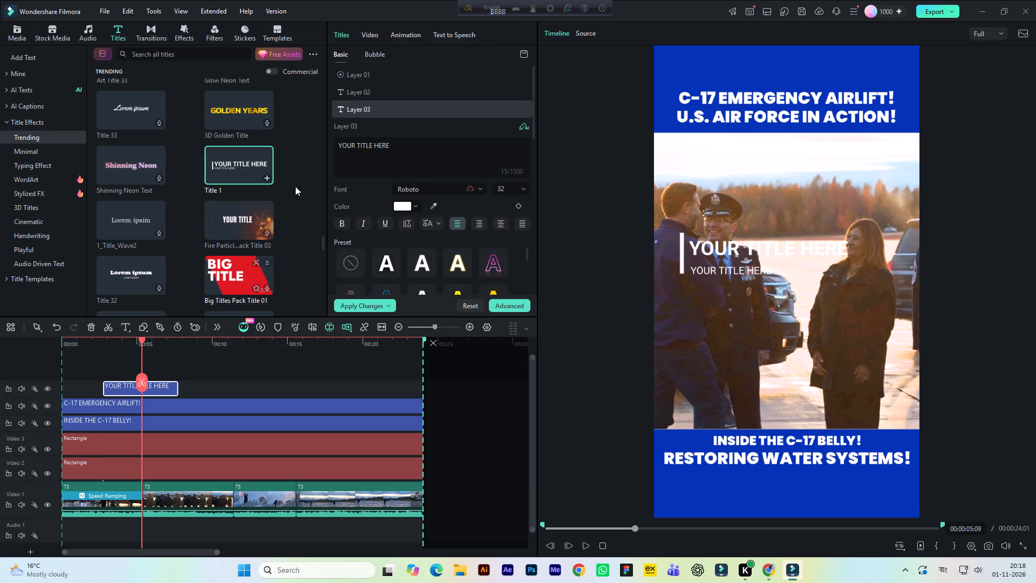
click(370, 38)
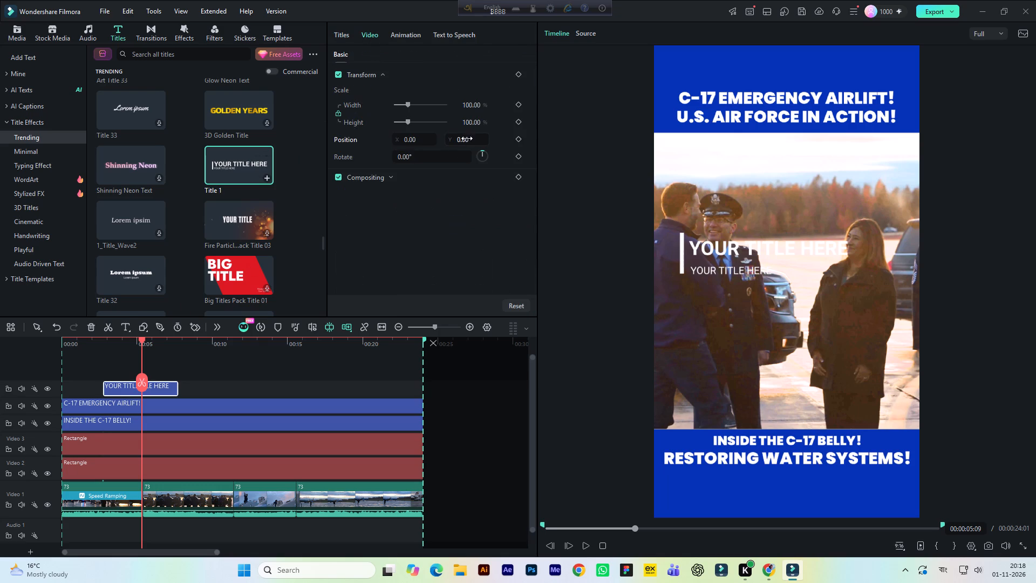
click(467, 138)
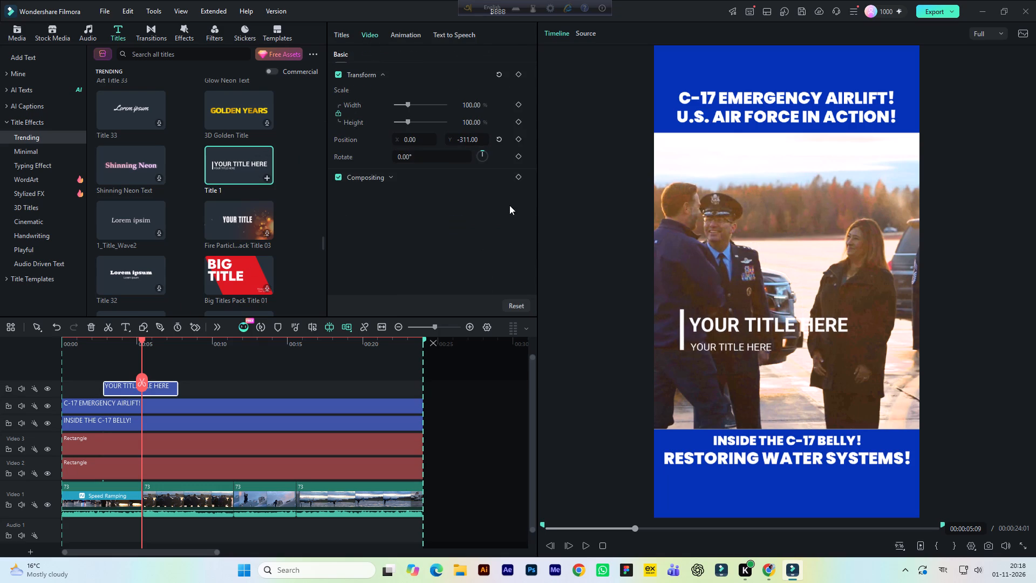
click(408, 140)
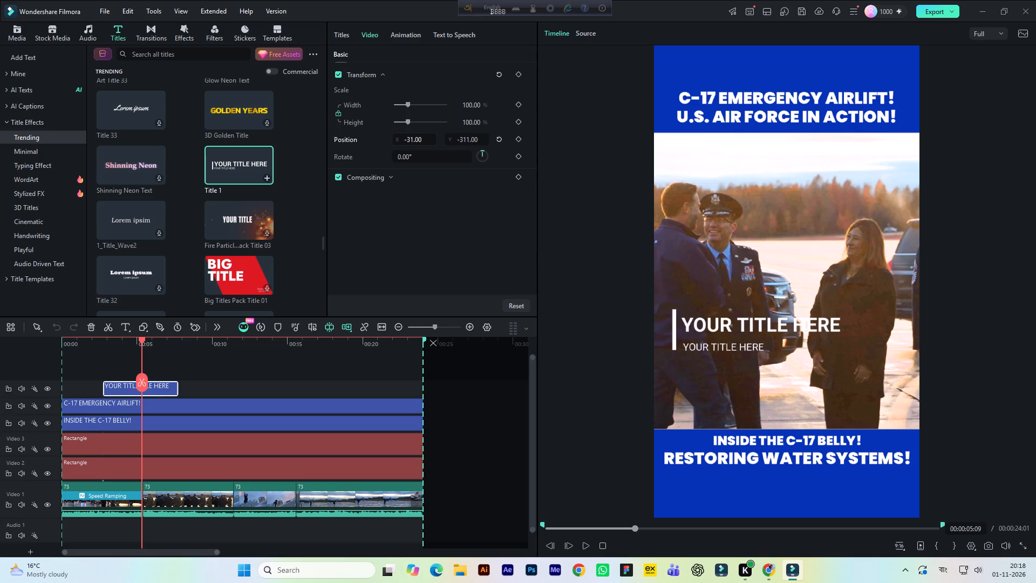
click(463, 139)
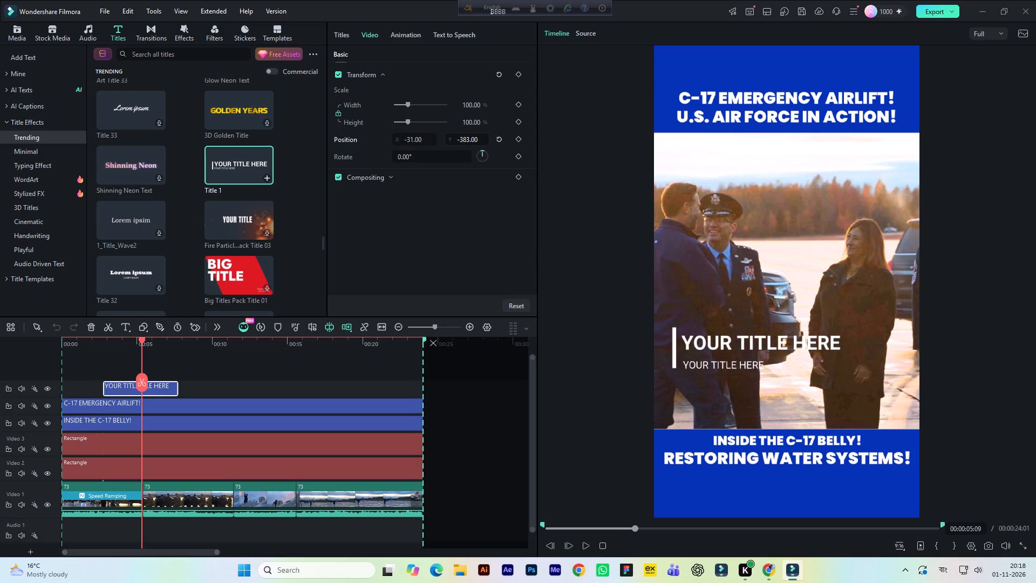
Replace the large title line's text with the copied "HIGH-LEVEL VIP VISIT!".
click(350, 38)
click(377, 89)
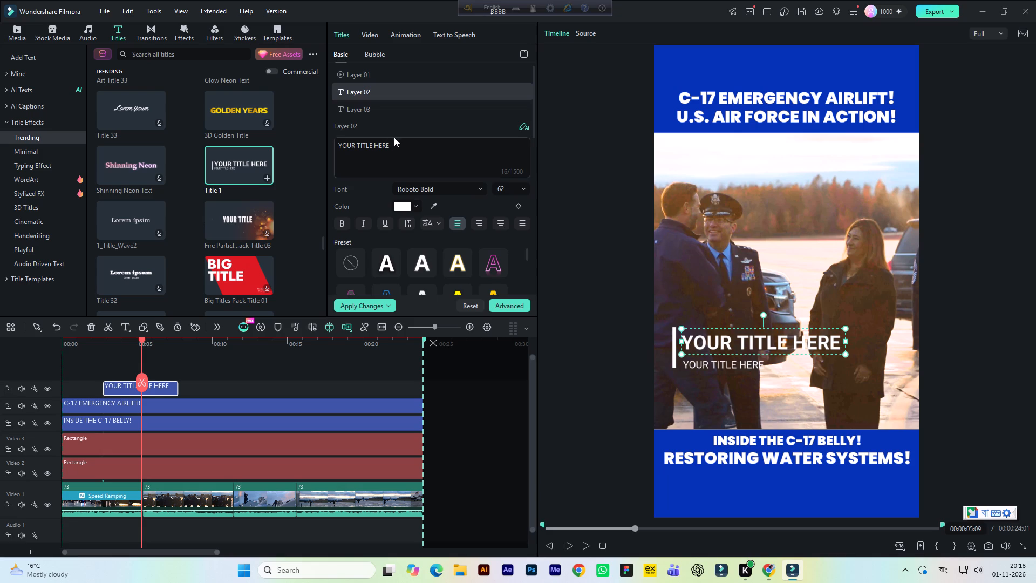
drag(395, 145, 326, 143)
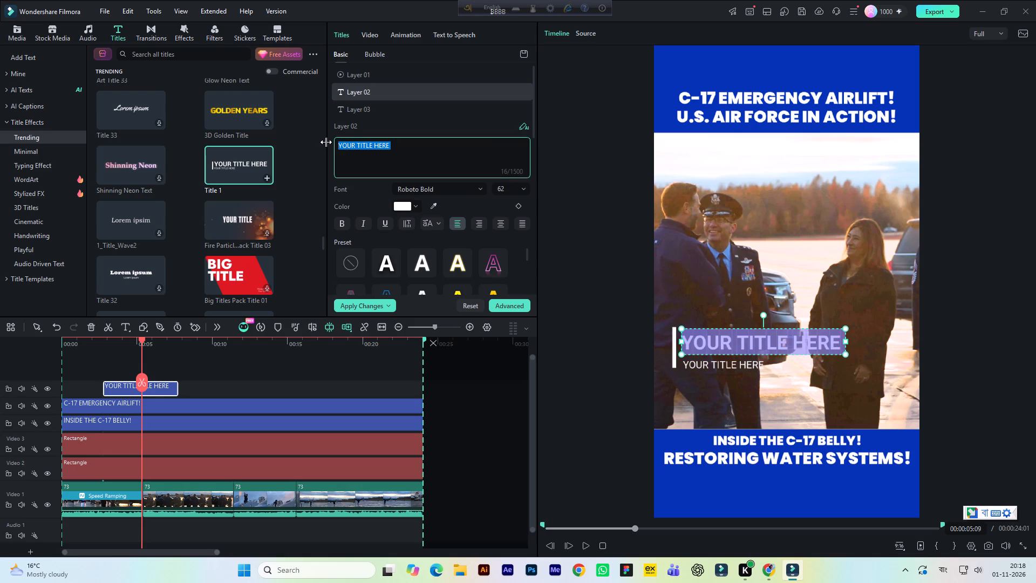
key(ctrl+v)
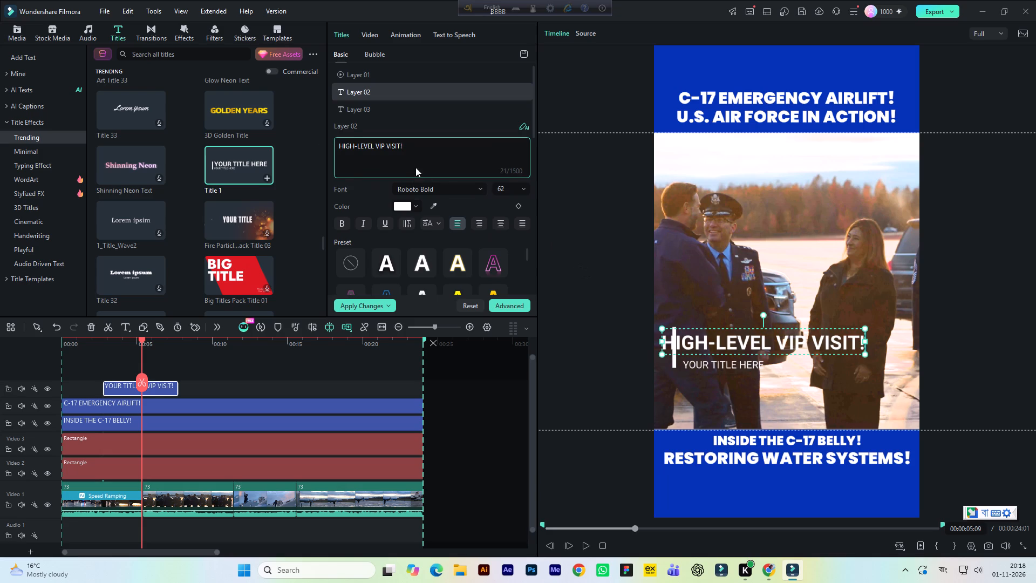
Set the font size of the HIGH-LEVEL VIP VISIT! line to 56.
drag(408, 146, 309, 141)
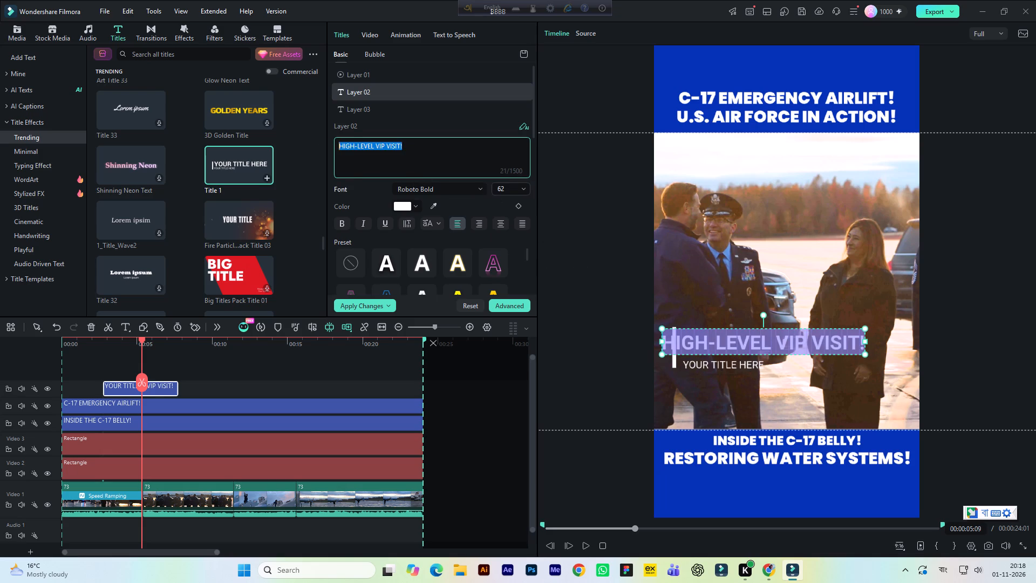
click(505, 188)
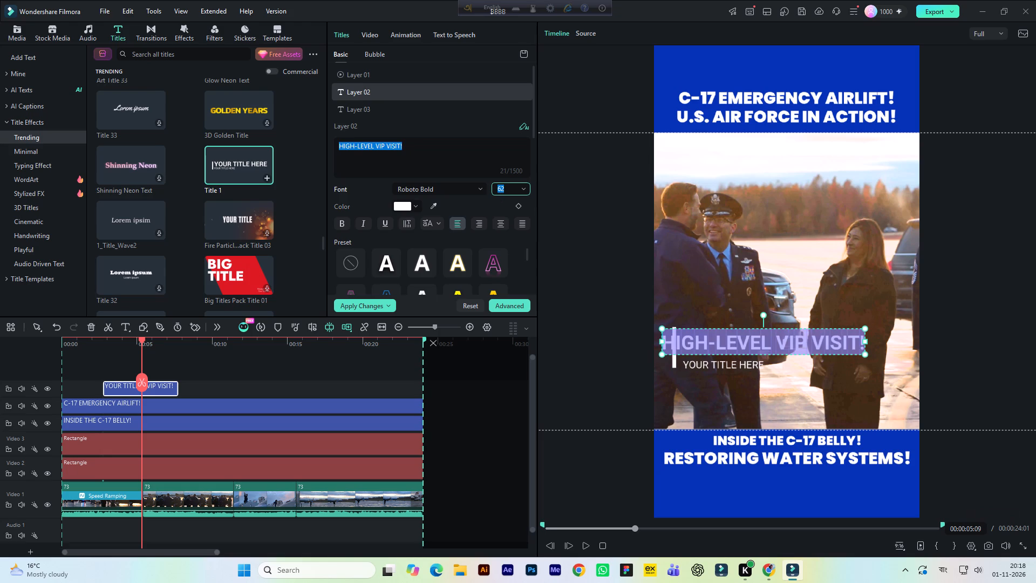
text(56)
click(589, 307)
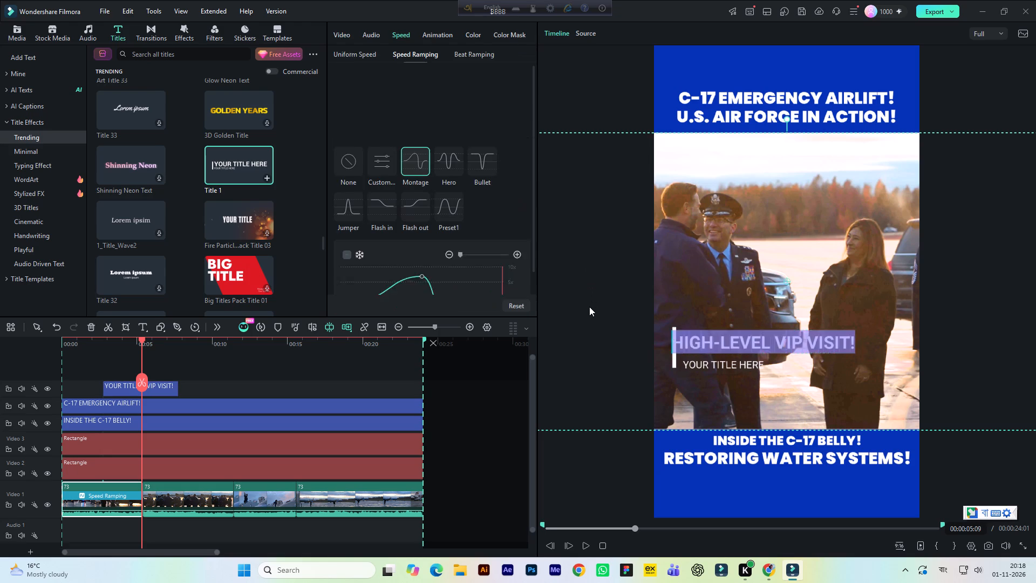
Nudge the HIGH-LEVEL VIP VISIT! line right until it clears the white bar and lines up with the small line.
click(700, 369)
click(707, 345)
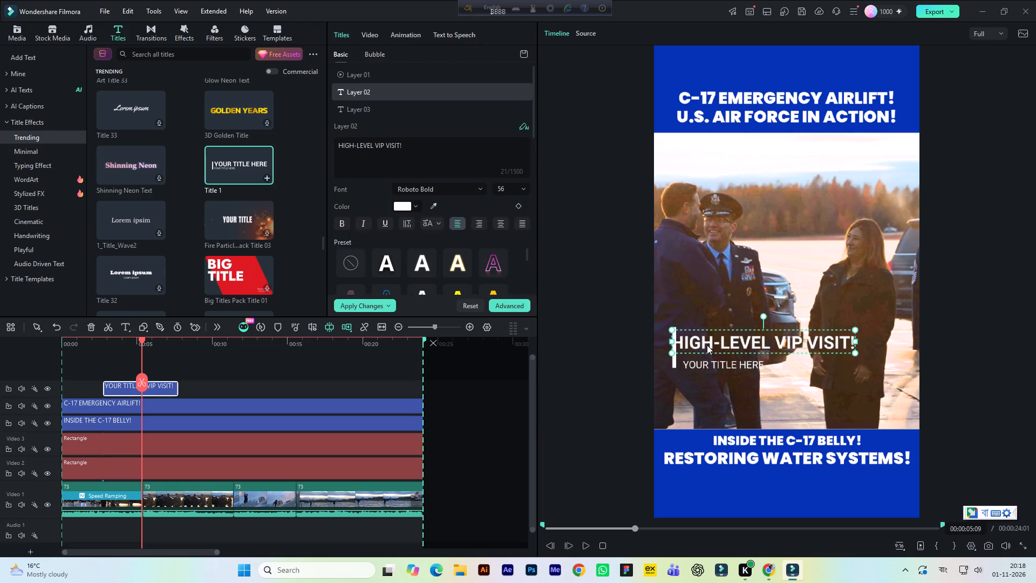
key(Right)
key(Right)
key(Right)
key(Right)
key(Right)
key(Right)
key(Right)
key(Right)
key(Right)
key(Right)
key(Right)
key(Right)
key(Right)
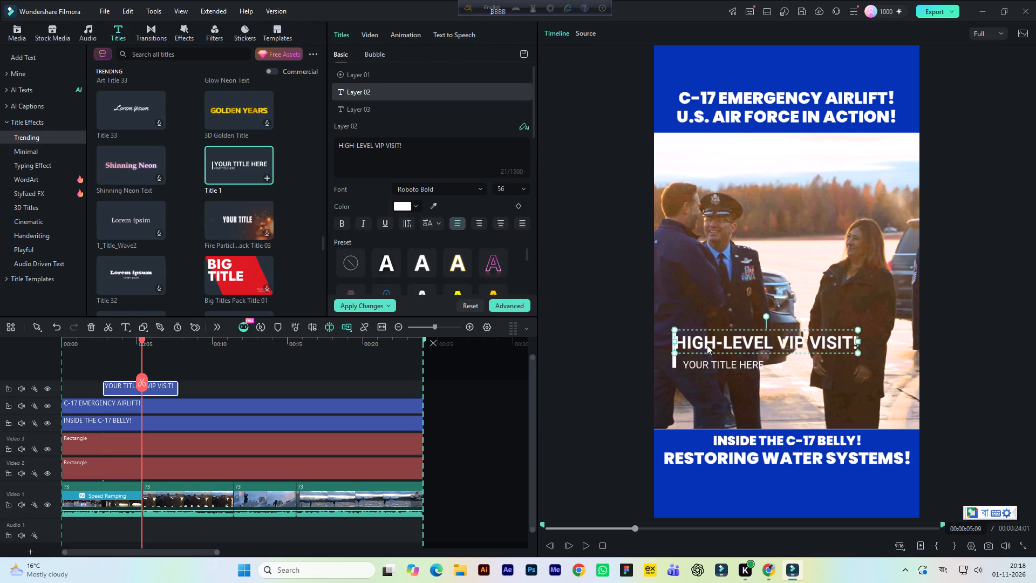
key(Right)
key(Right)
key(Right)
key(Right)
key(Right)
key(Right)
key(Right)
key(Right)
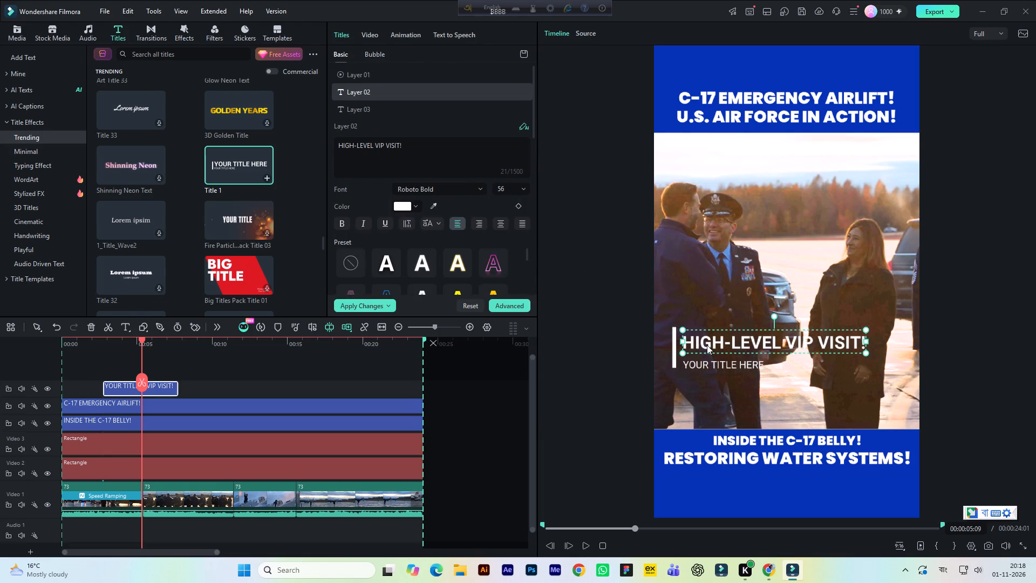
Nudge the small YOUR TITLE HERE line slightly left and up beneath the large line.
click(703, 361)
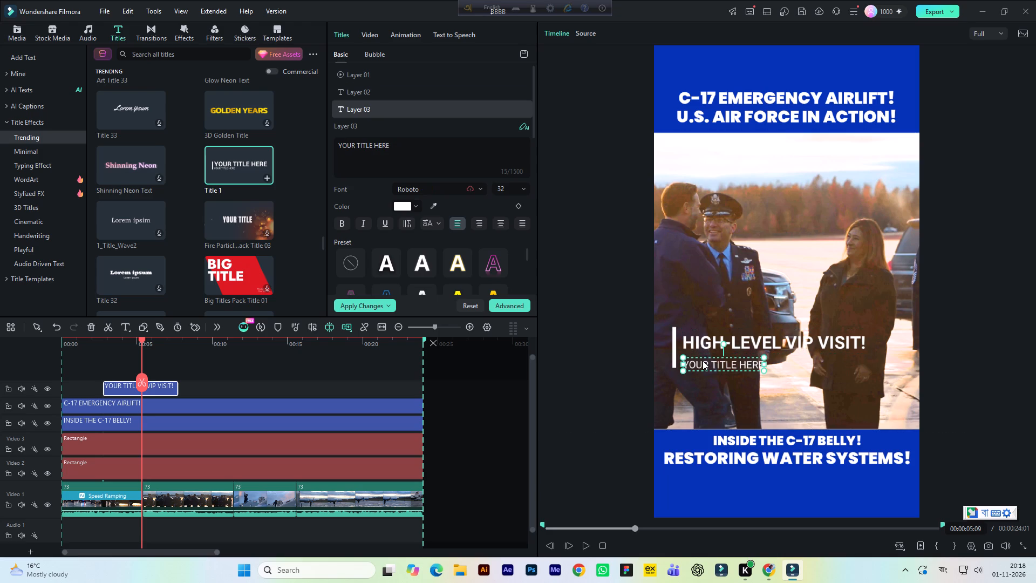
key(Left)
key(Left)
key(Up)
key(Up)
click(631, 304)
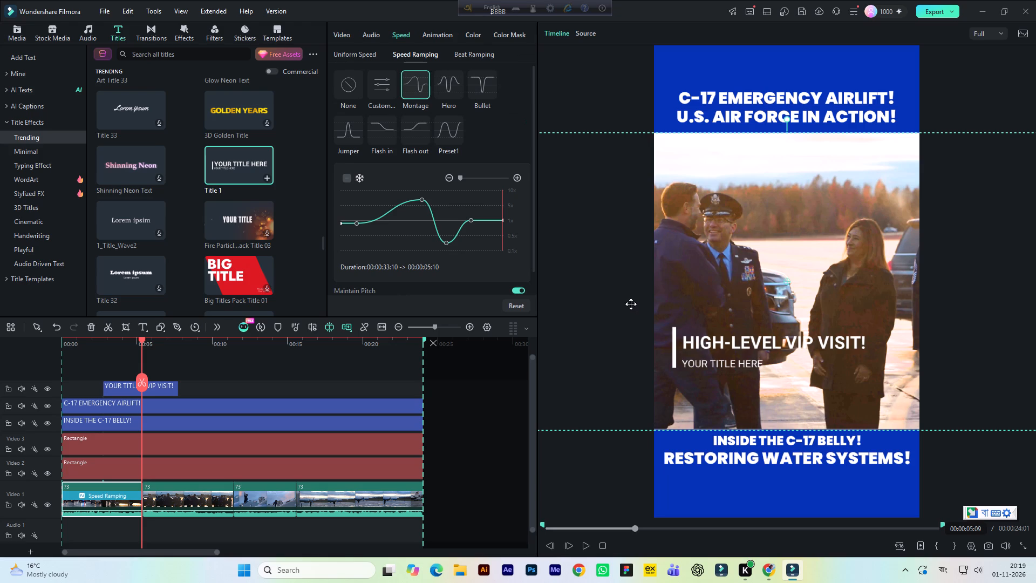
Nudge the HIGH-LEVEL VIP VISIT! line slightly up for a little more space above the small line.
click(697, 344)
key(Up)
key(Up)
key(Up)
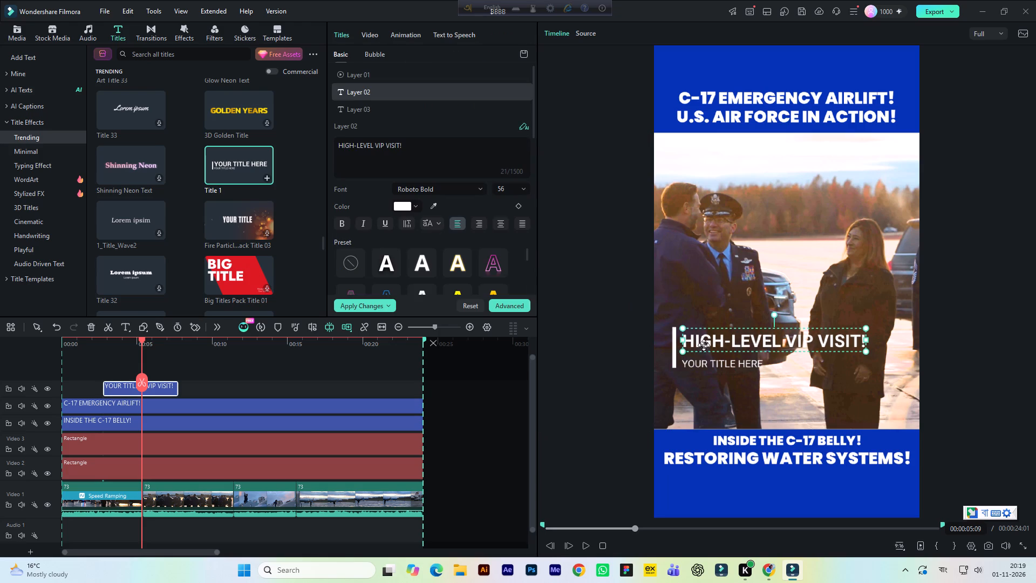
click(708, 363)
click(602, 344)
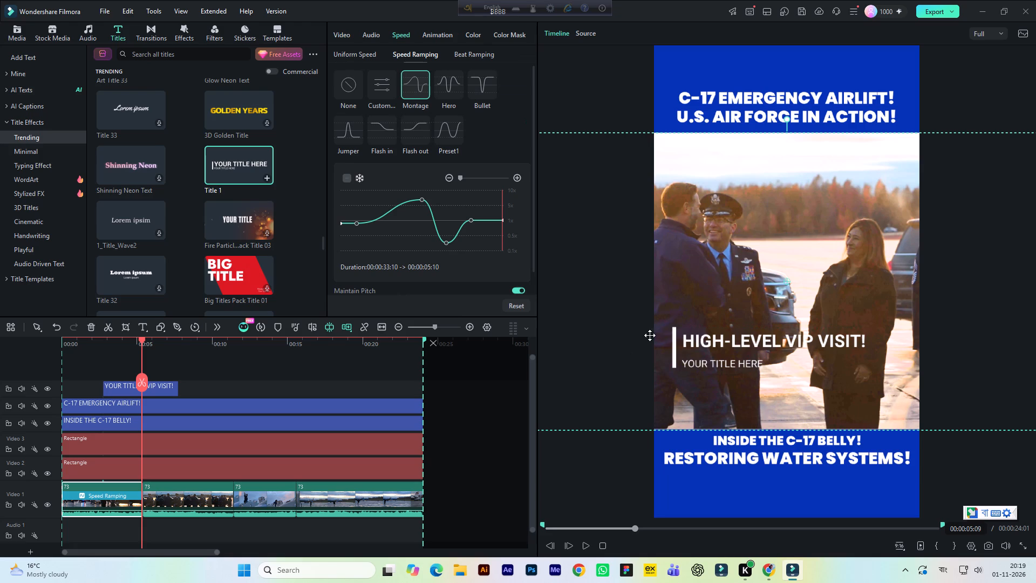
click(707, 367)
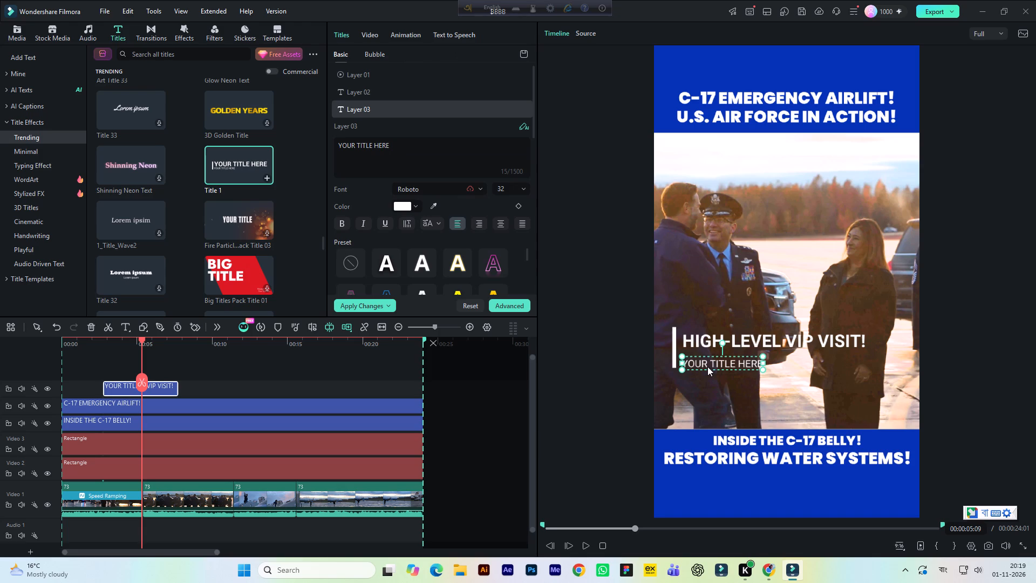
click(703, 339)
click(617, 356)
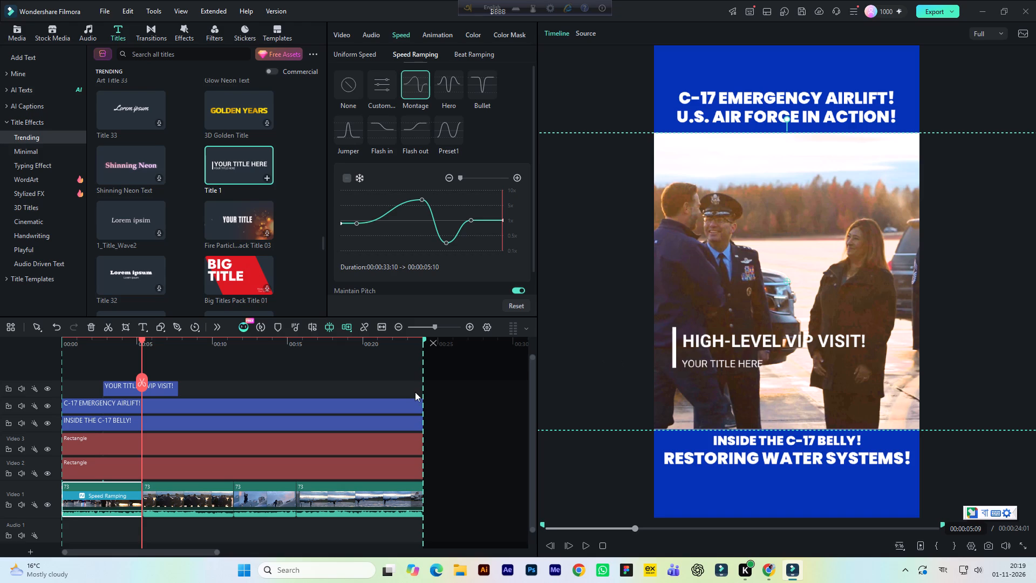
Save the project.
key(ctrl+s)
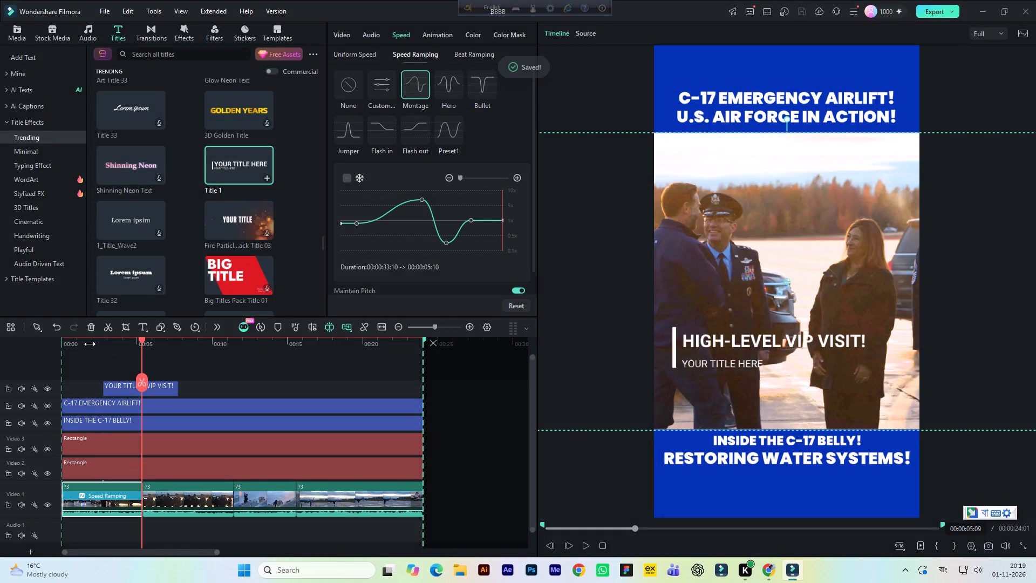
Preview the title's timing and shift its clip to start at about 4 s on the timeline, near the first cut.
click(84, 342)
key(space)
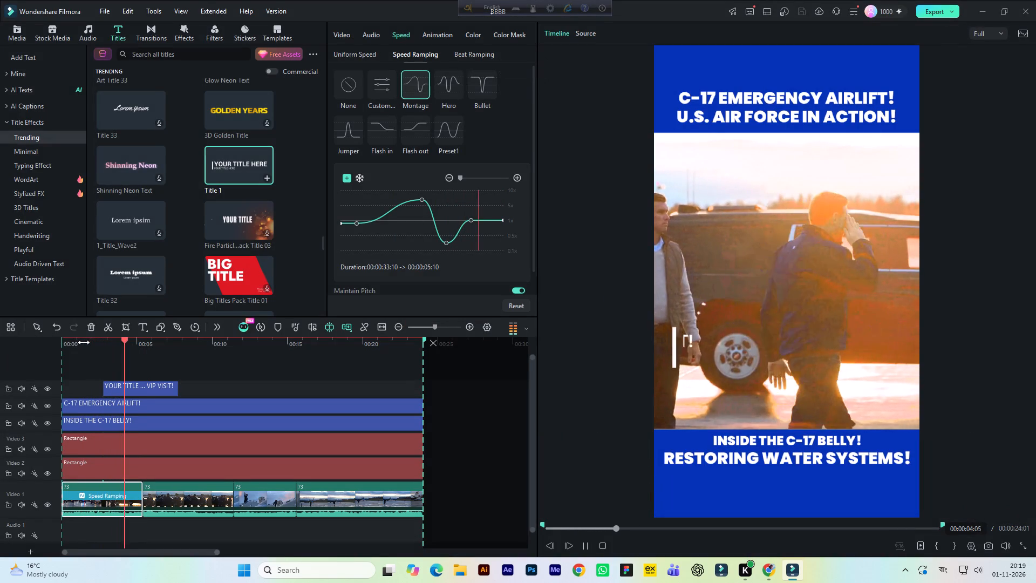
key(space)
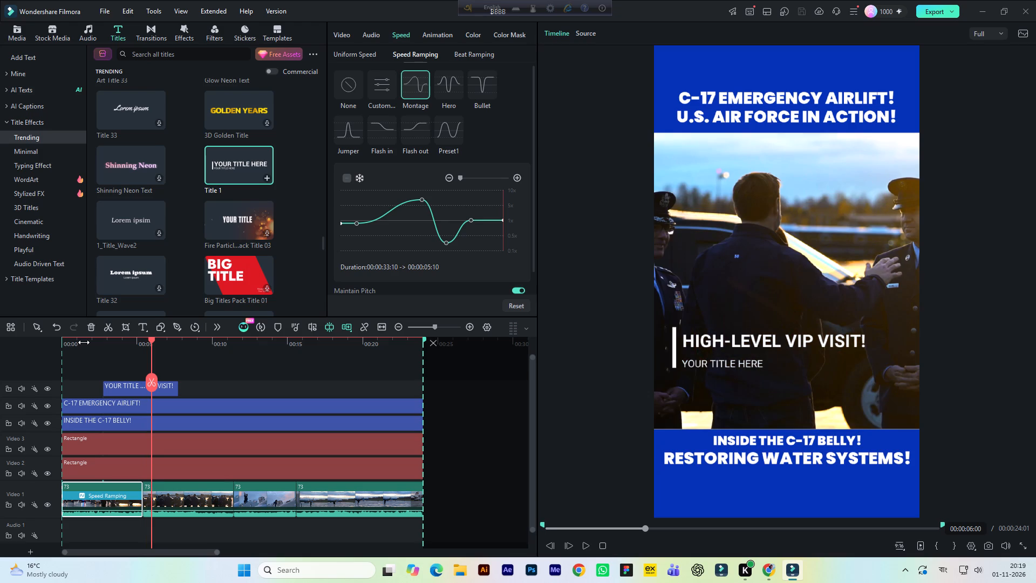
drag(118, 385, 138, 387)
click(115, 345)
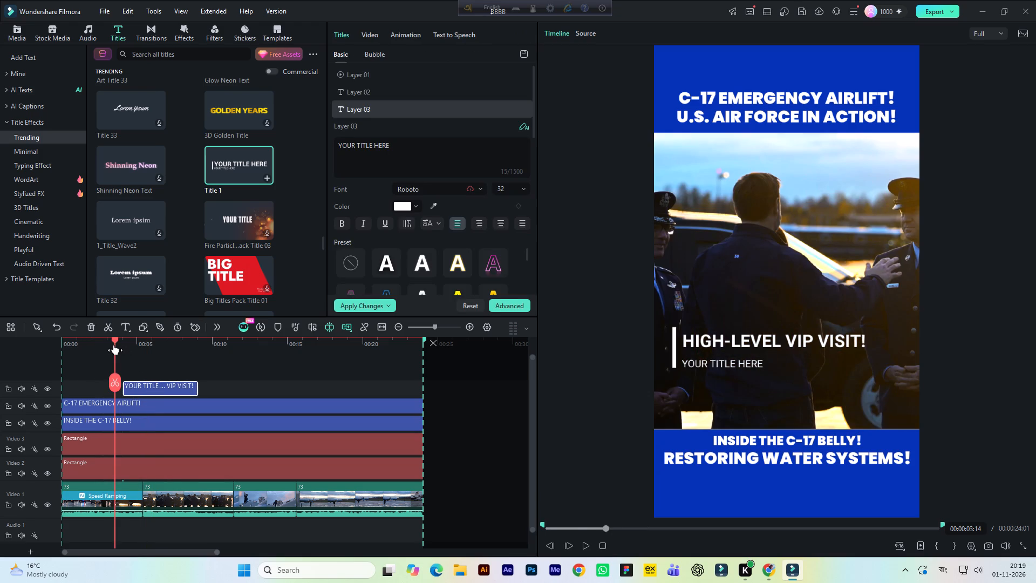
key(space)
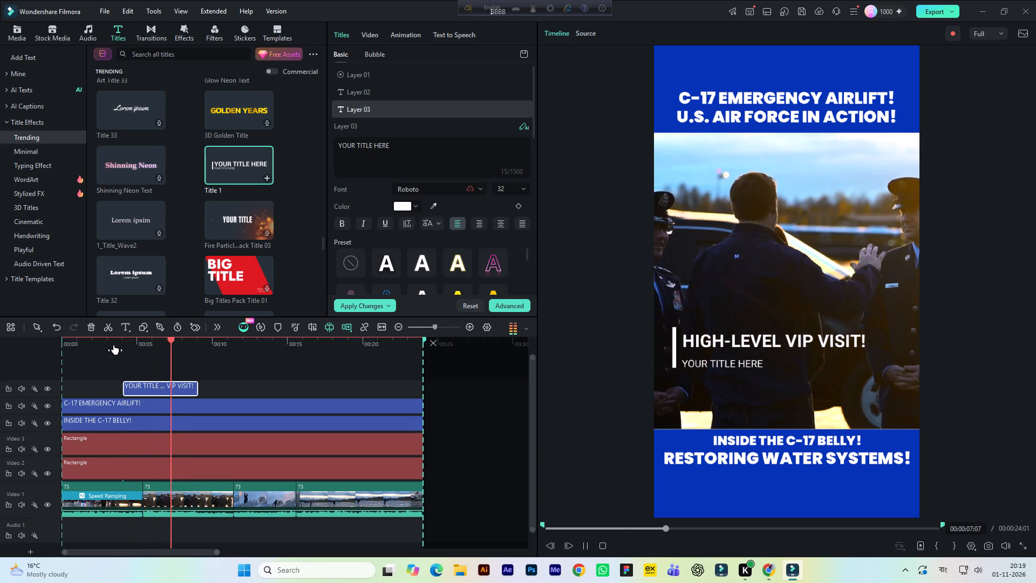
Stop the playback and save the project.
key(space)
key(ctrl+s)
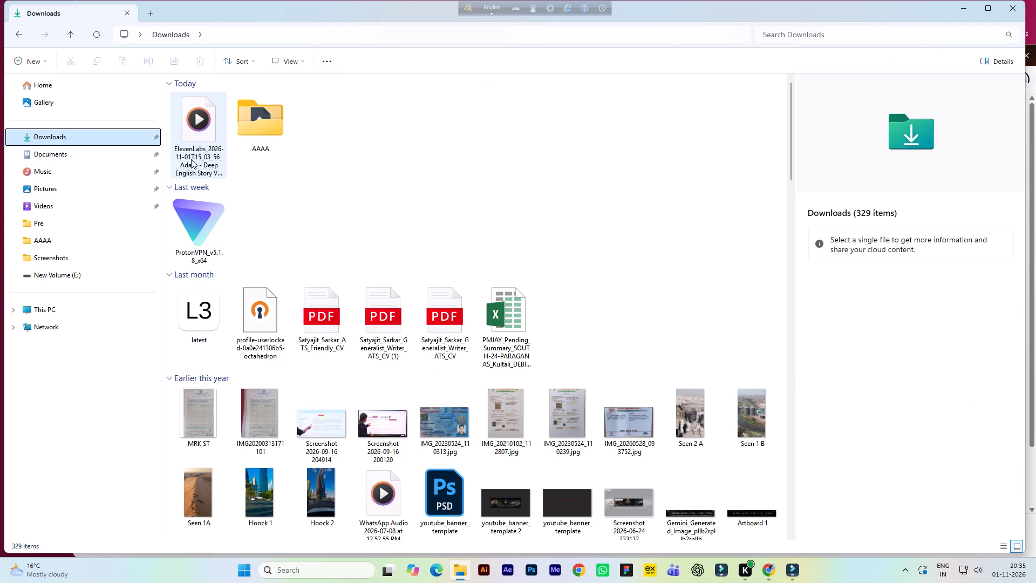
click(199, 139)
double_click(200, 135)
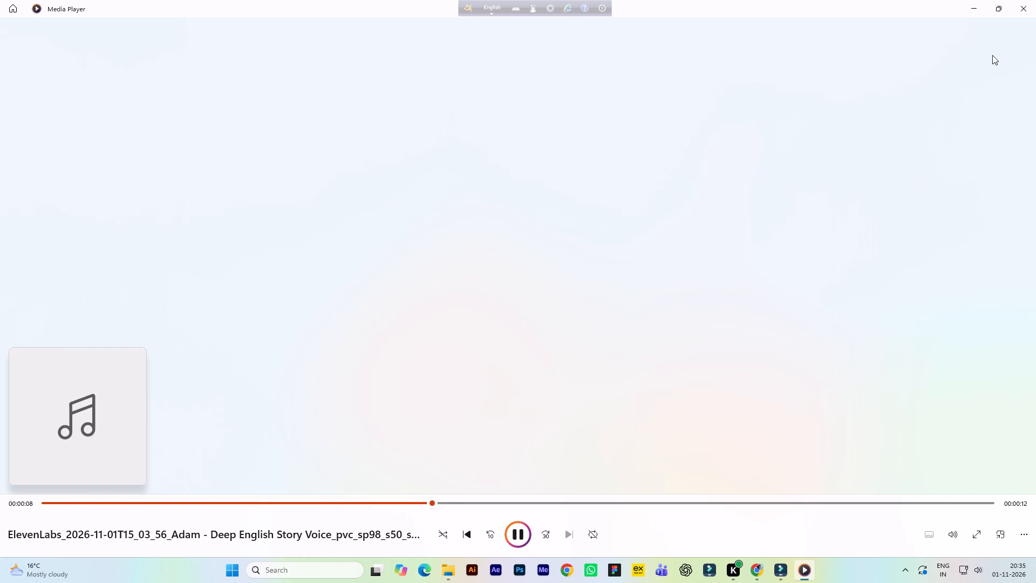
click(1017, 11)
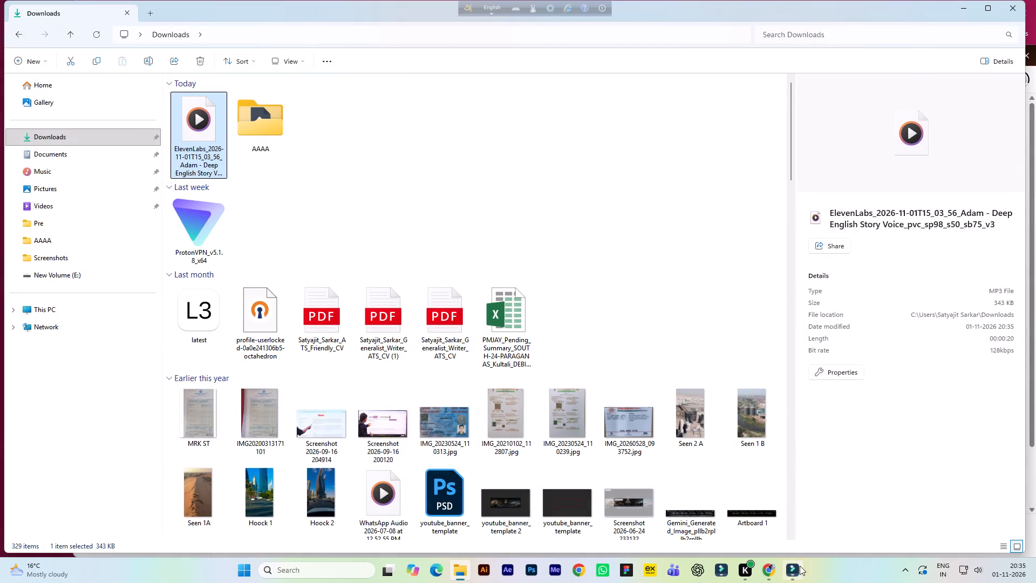
Switch to Filmora and import the ElevenLabs Adam voiceover MP3 from Downloads into the project media.
click(795, 568)
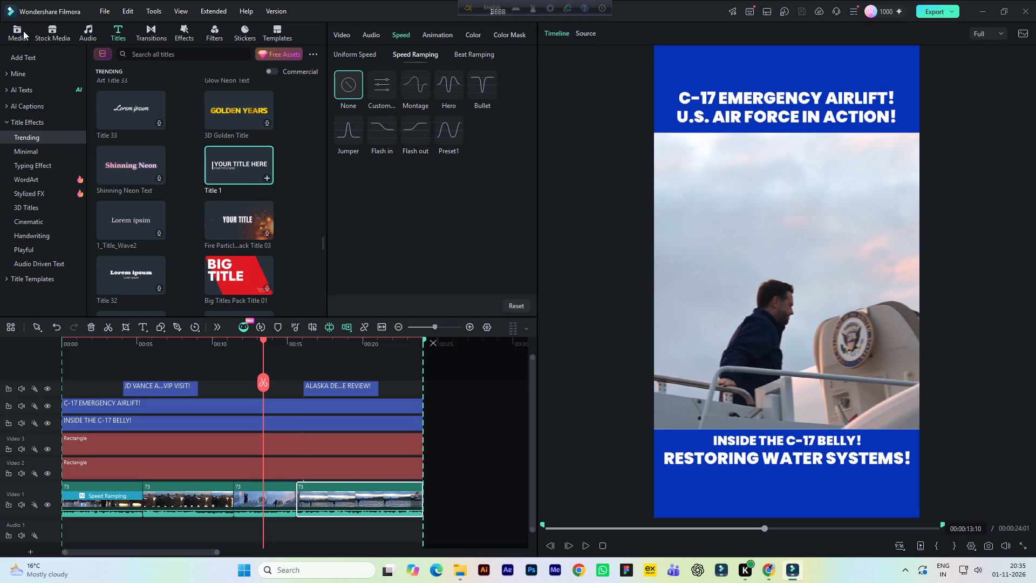
click(23, 31)
click(138, 126)
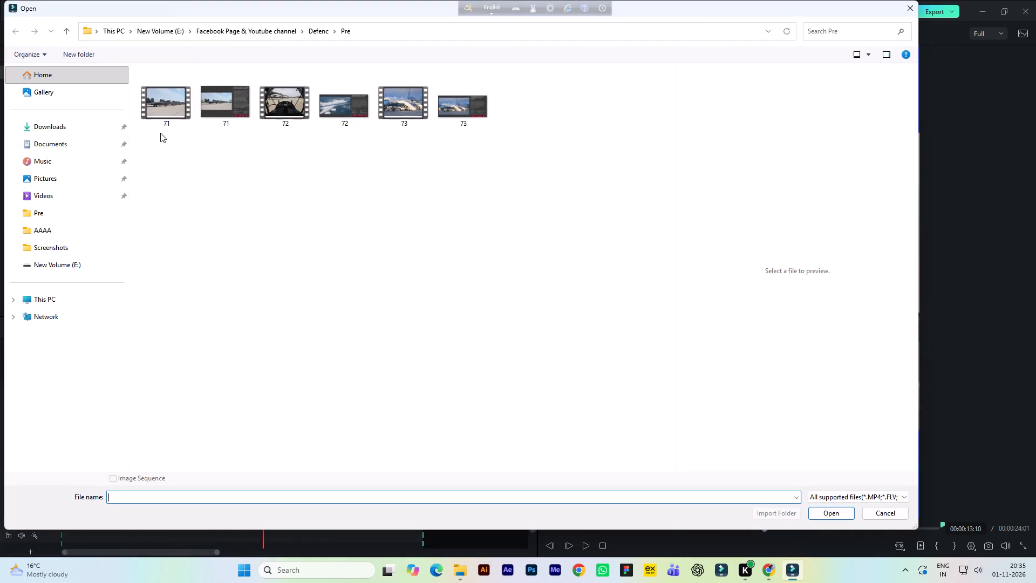
click(72, 129)
click(172, 119)
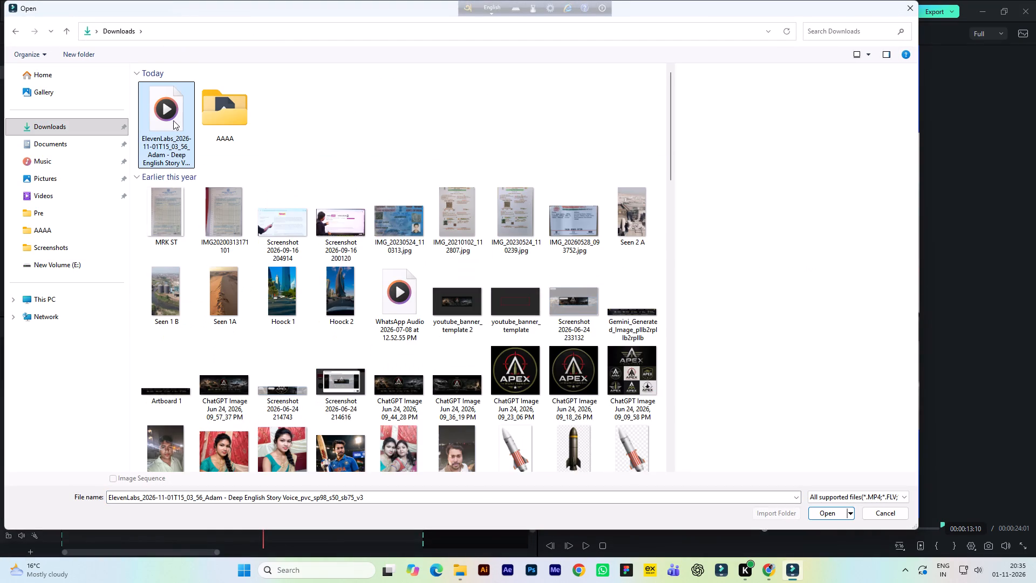
click(831, 517)
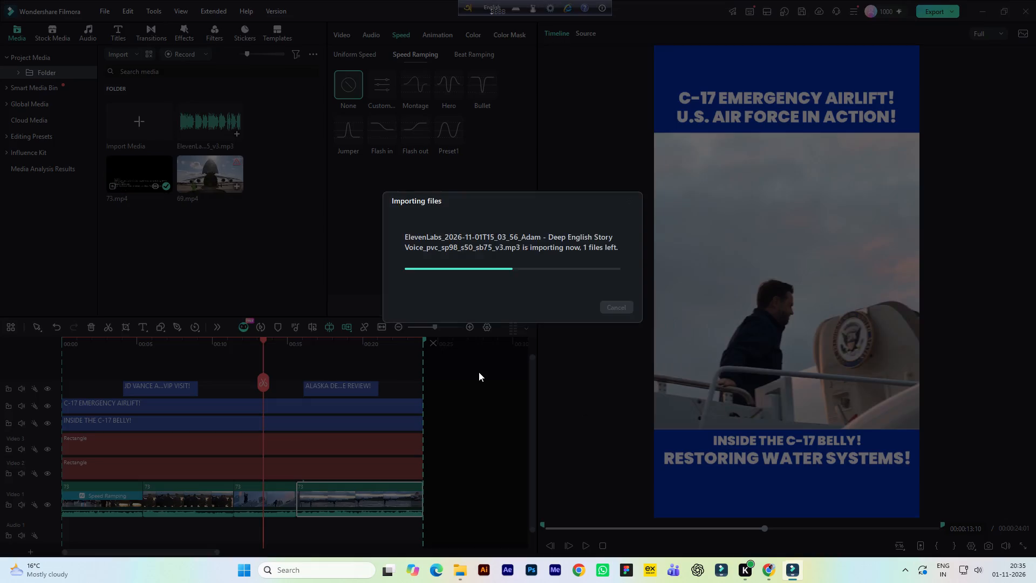
Place the voiceover on the Audio 1 track starting at about 2 seconds, and save the project.
scroll(340, 408, down, 2)
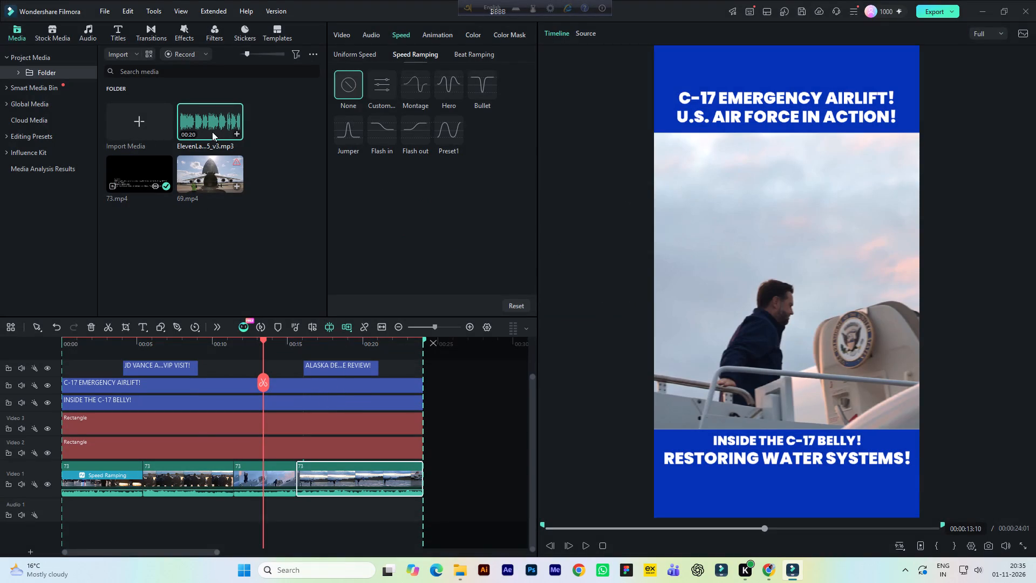
drag(212, 128, 87, 513)
drag(236, 345, 251, 348)
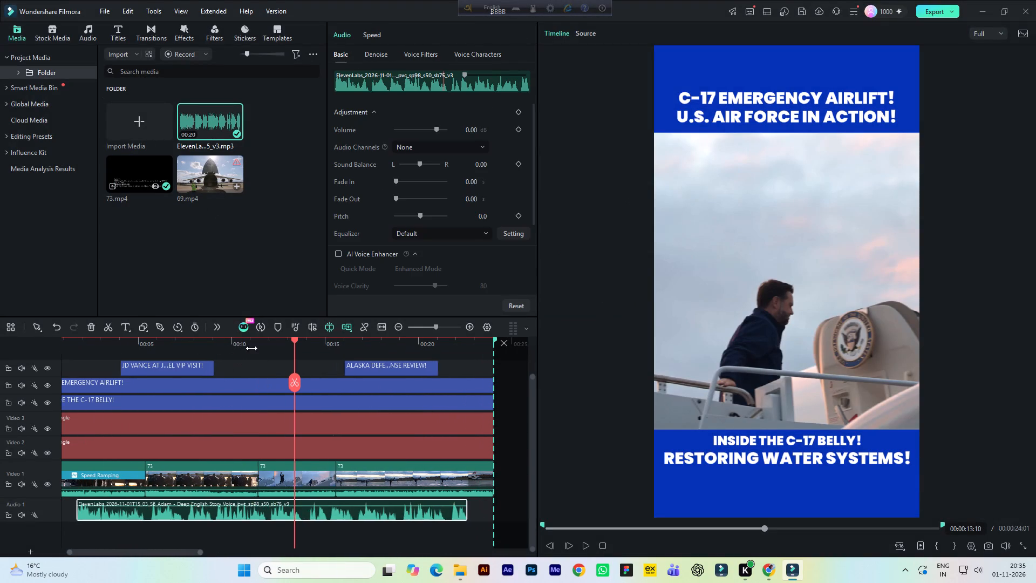
drag(251, 348, 260, 351)
drag(162, 554, 139, 550)
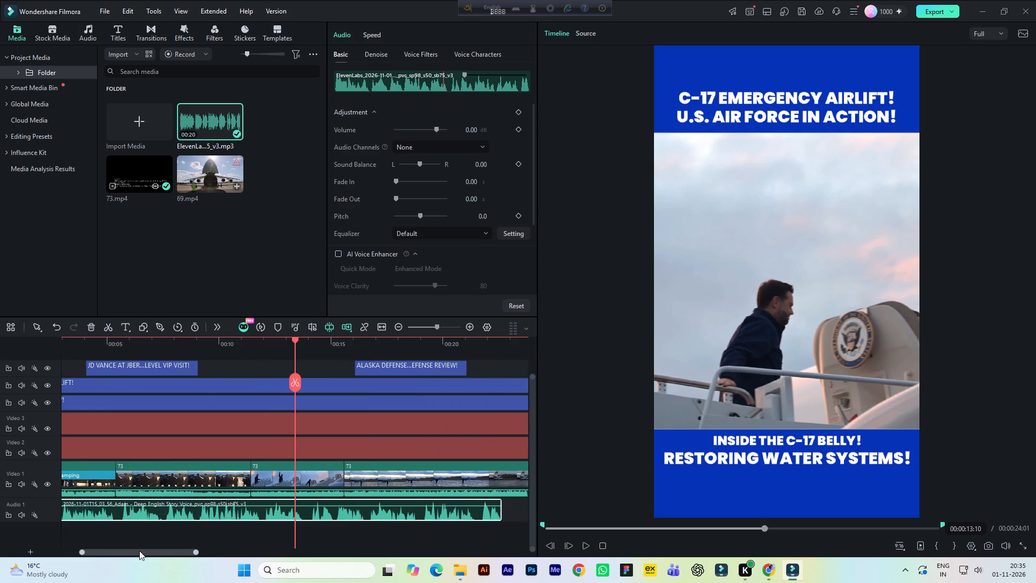
click(214, 344)
key(ctrl+s)
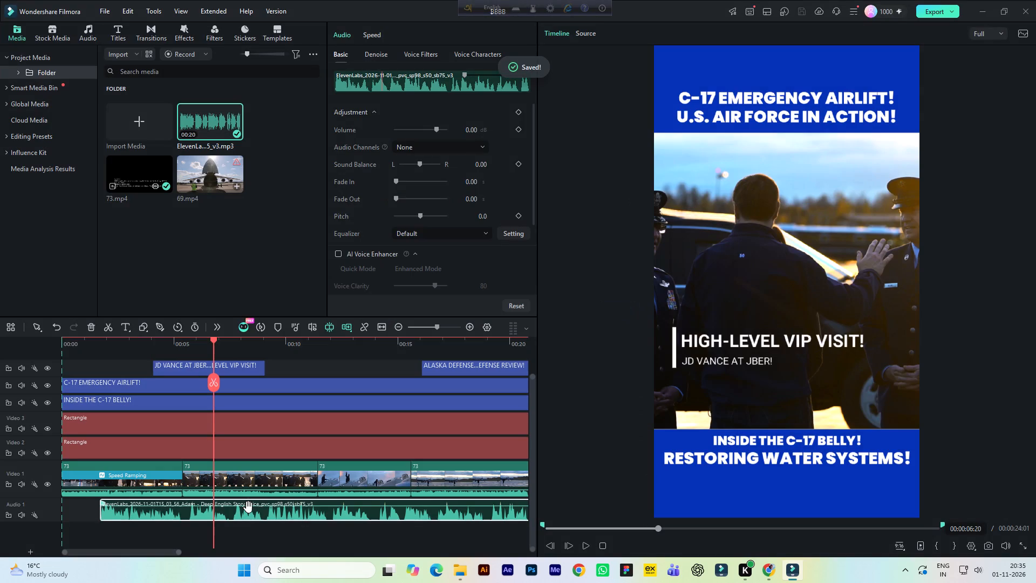
Raise the volume of the voiceover on Audio 1 to 20 dB and play it back.
drag(248, 507, 249, 495)
key(space)
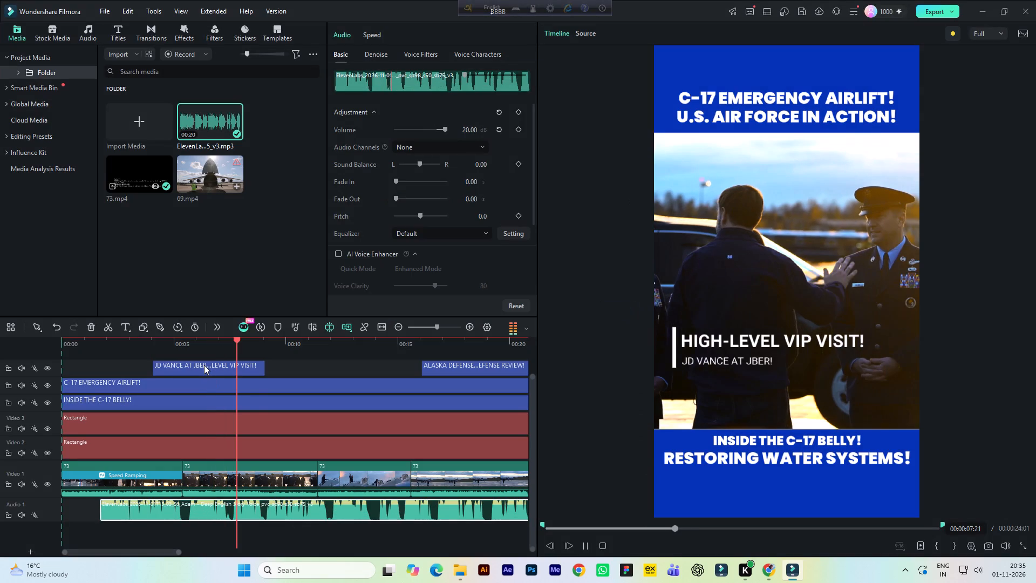
key(space)
Lower the audio volume of the second clip on Video 1 to -10.33 dB and play it back from about 6 seconds.
click(228, 483)
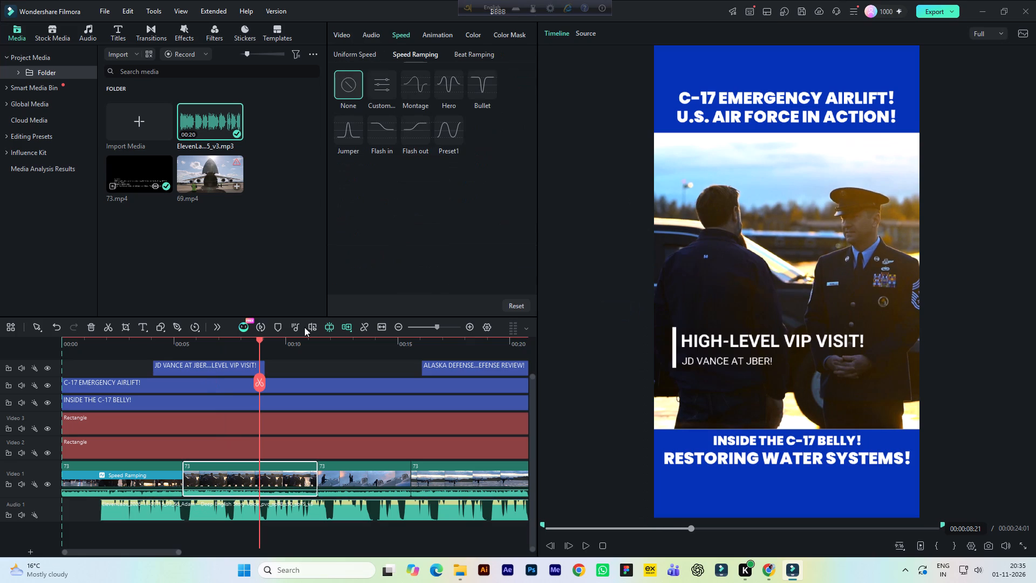
click(369, 32)
scroll(447, 147, up, 2)
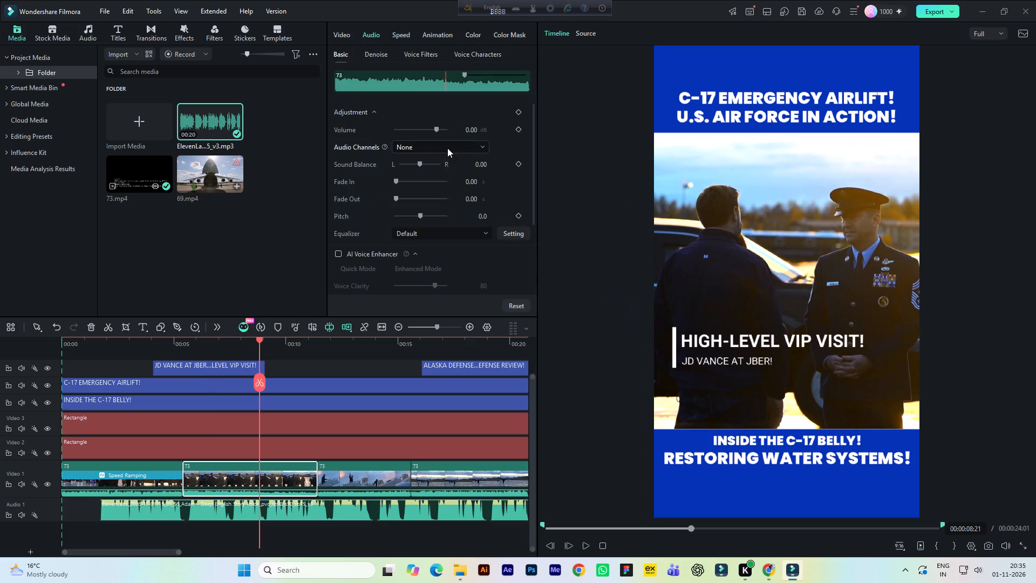
scroll(447, 148, up, 2)
click(435, 128)
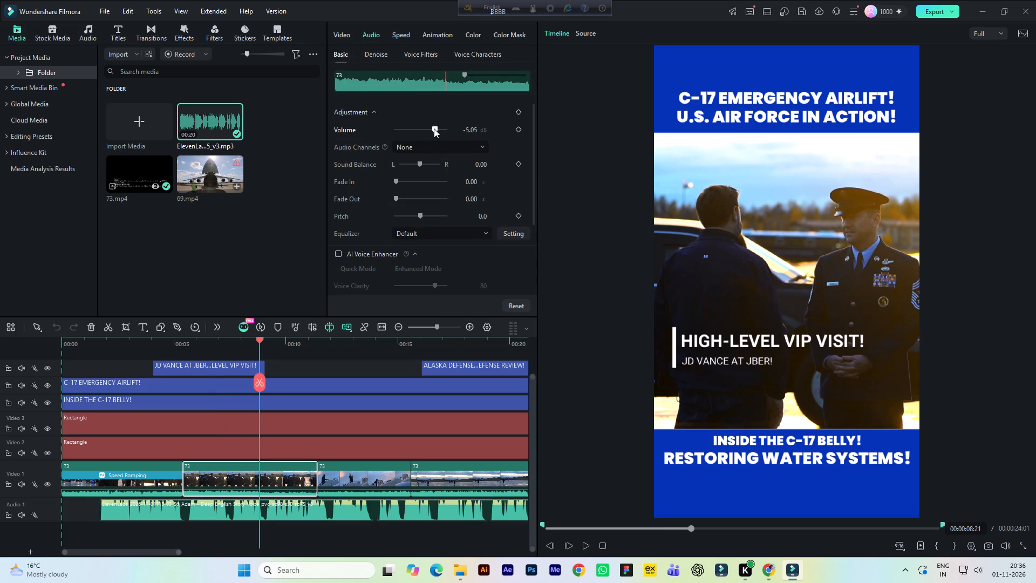
click(433, 128)
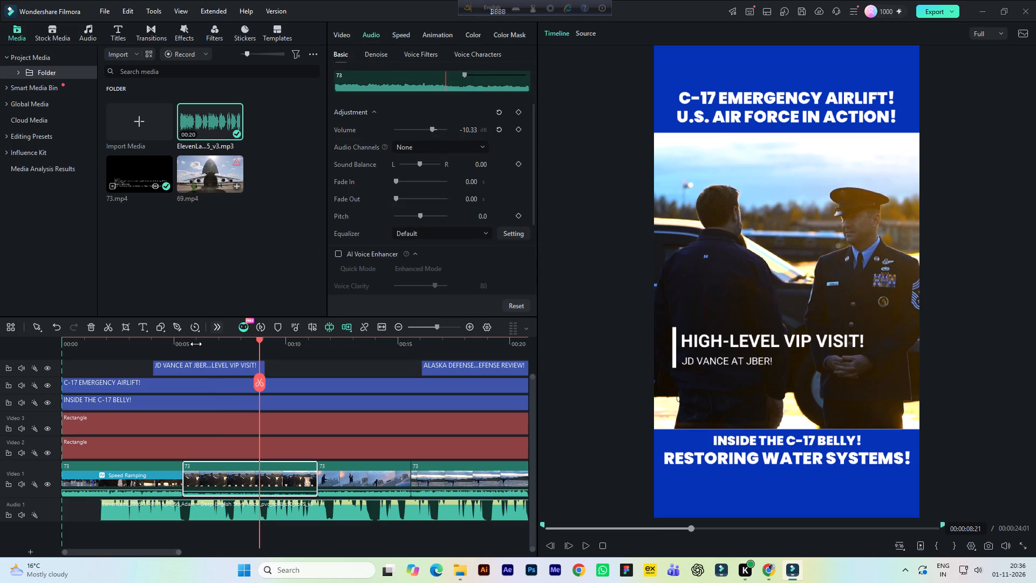
click(196, 345)
key(space)
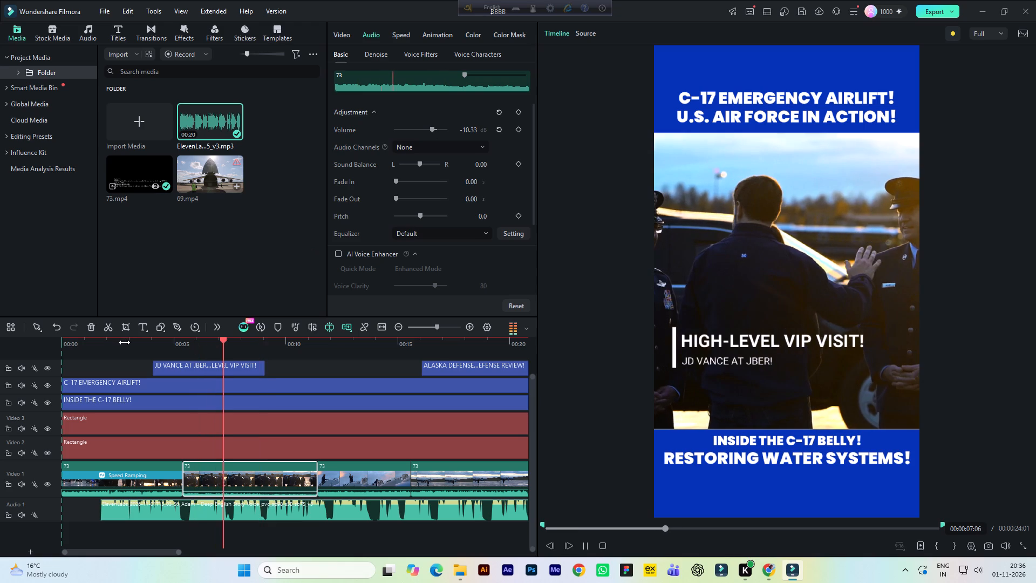
Lower the audio volume of the first, speed-ramped clip on Video 1 to -7.69 dB.
click(124, 342)
key(space)
click(142, 473)
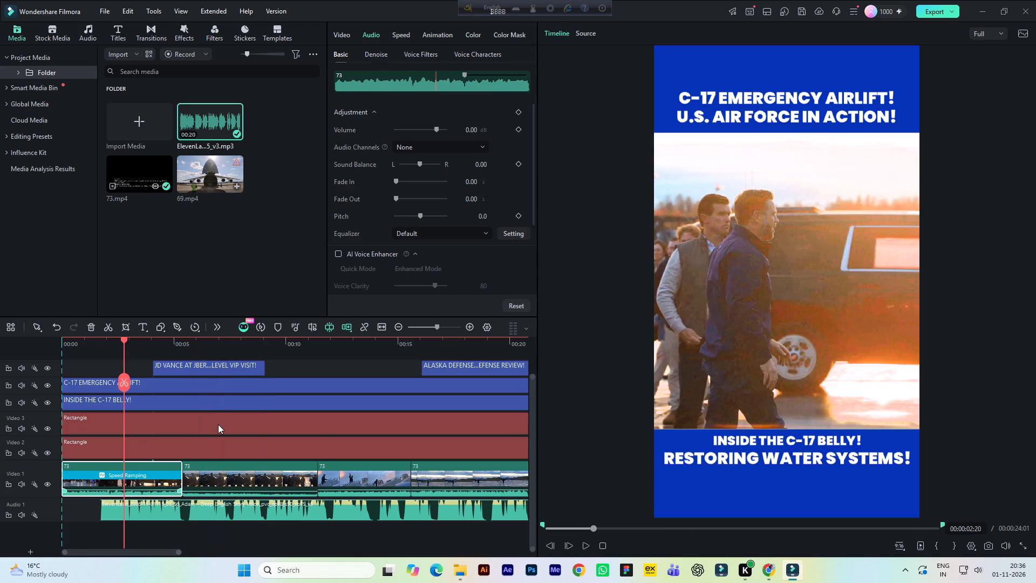
click(434, 129)
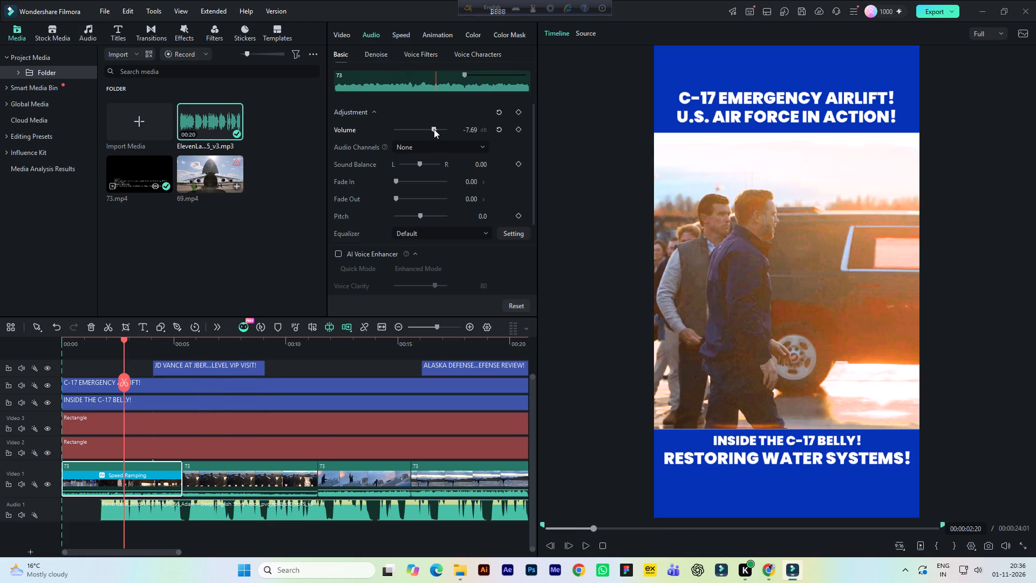
Play the timeline from about 3 to 9 seconds to check the voiceover against the clip audio.
key(space)
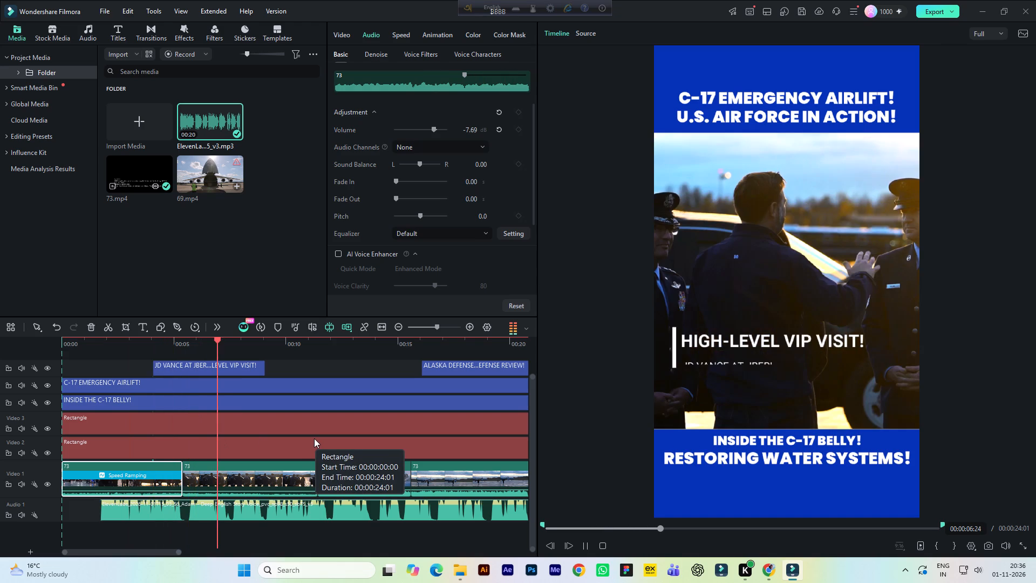
key(space)
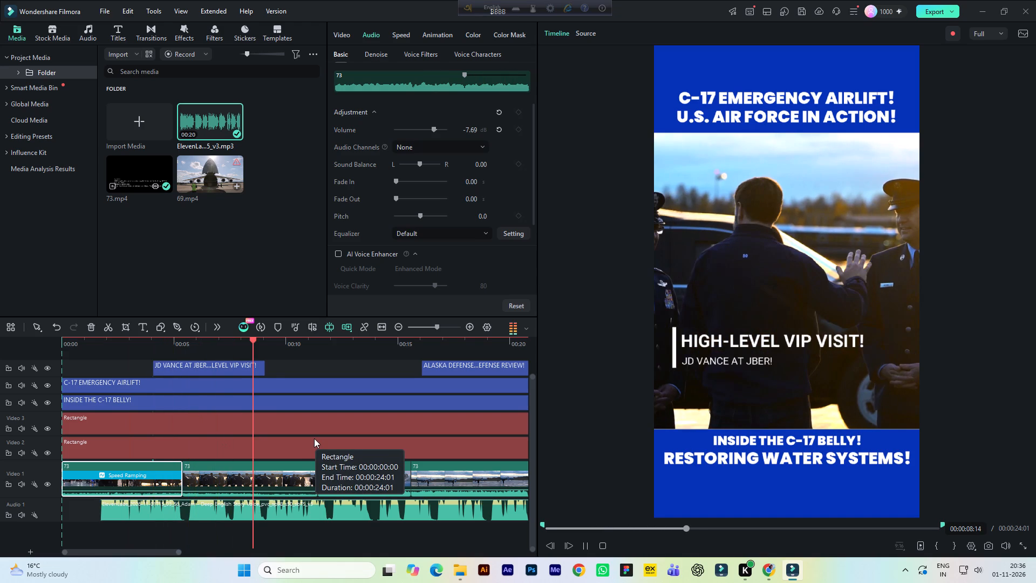
drag(285, 345, 299, 348)
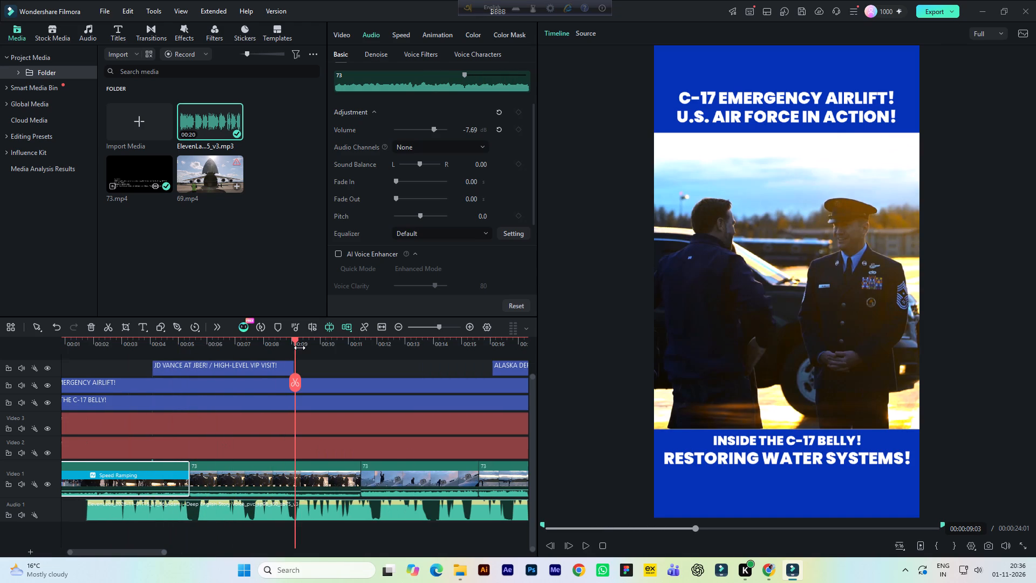
drag(299, 348, 341, 368)
click(188, 347)
key(space)
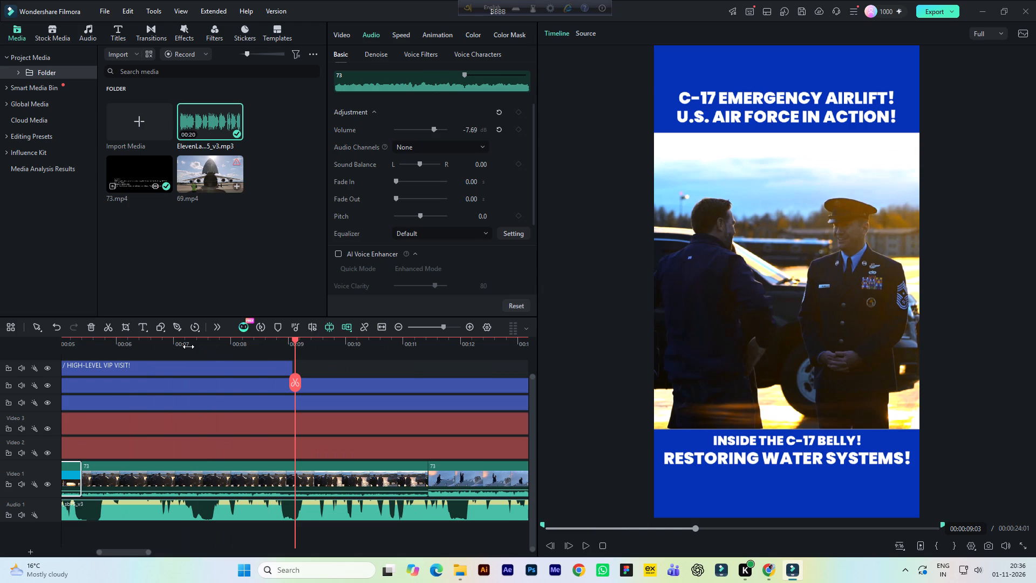
key(space)
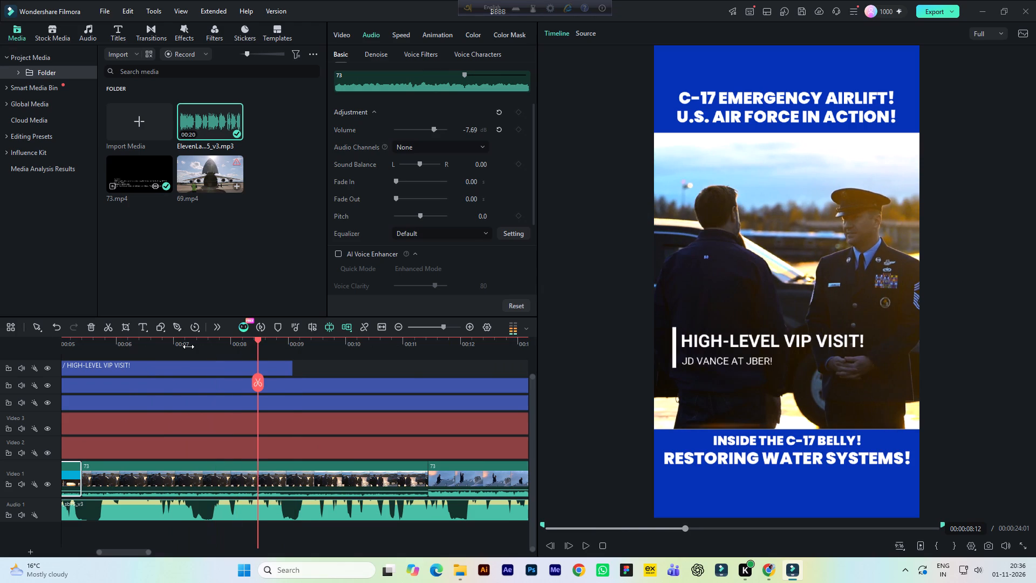
Replay the voiceover between about 7.5 and 9 seconds to examine where the pause between phrases falls.
drag(213, 343, 290, 358)
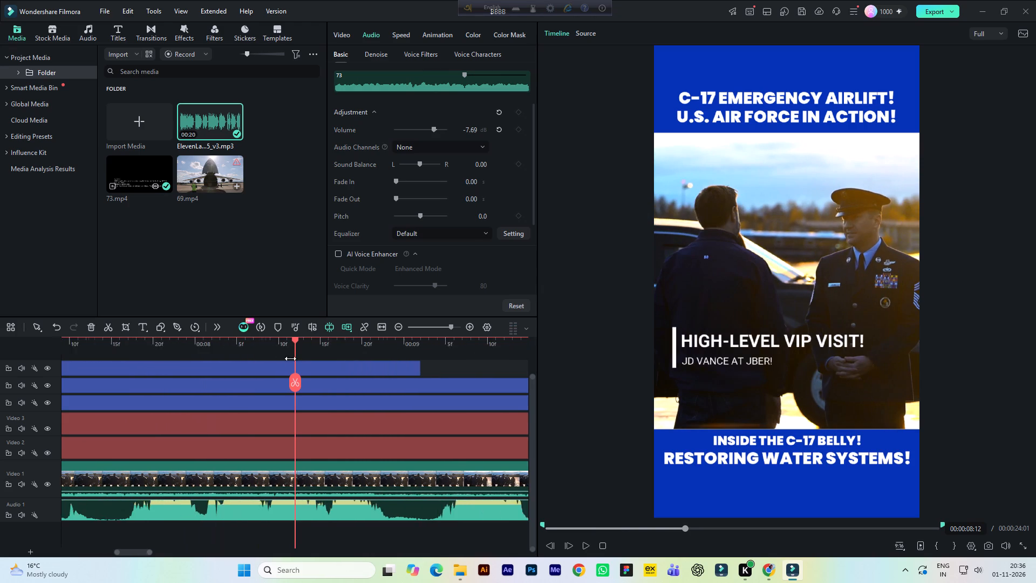
drag(290, 358, 296, 360)
click(167, 342)
key(space)
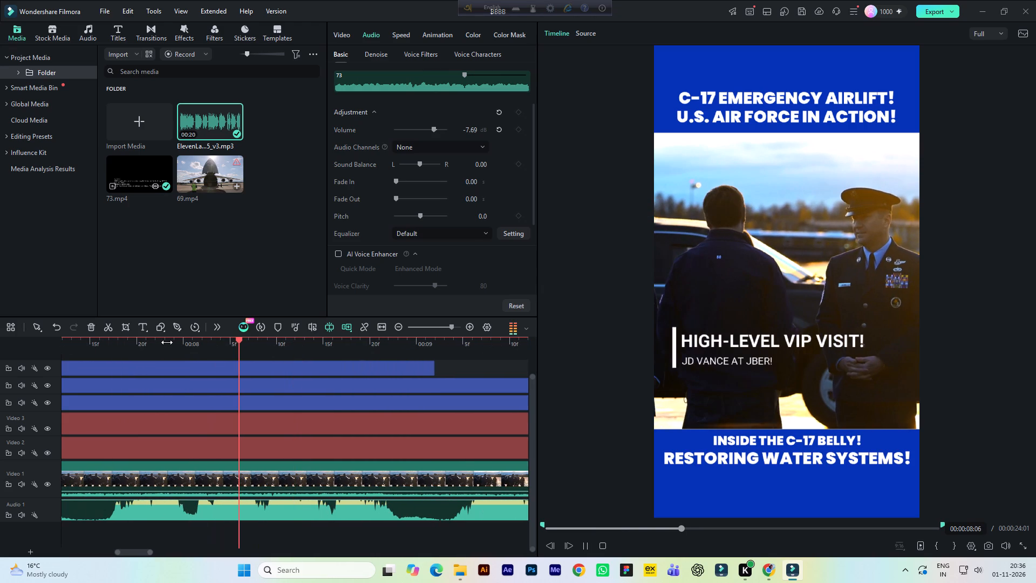
key(space)
key(space)
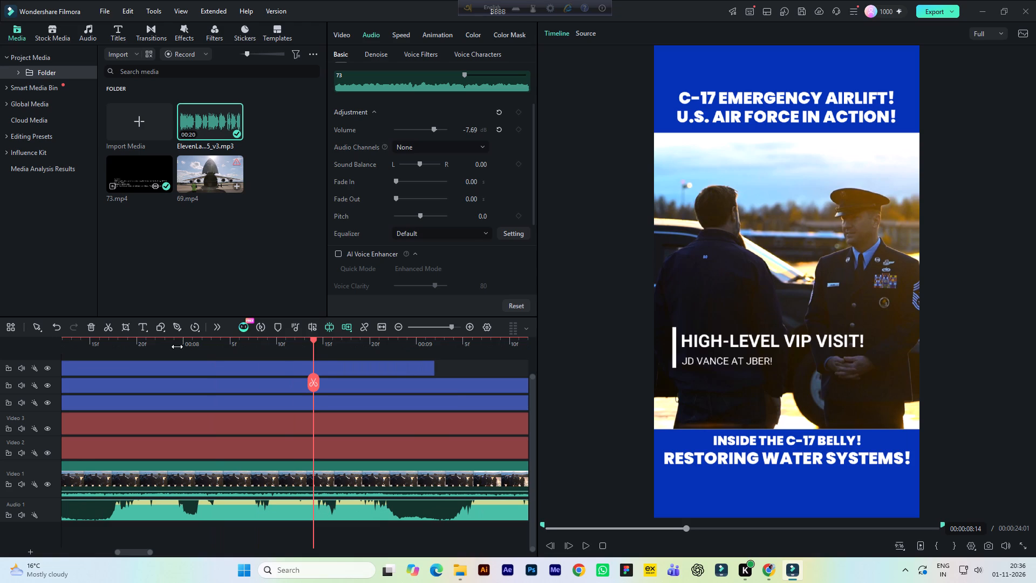
key(space)
click(428, 353)
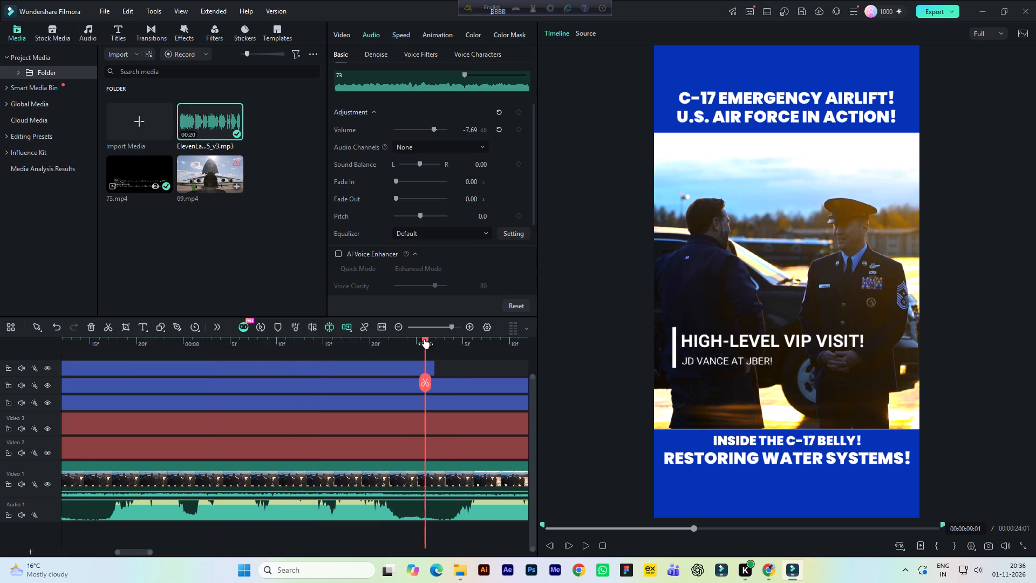
drag(425, 339, 388, 356)
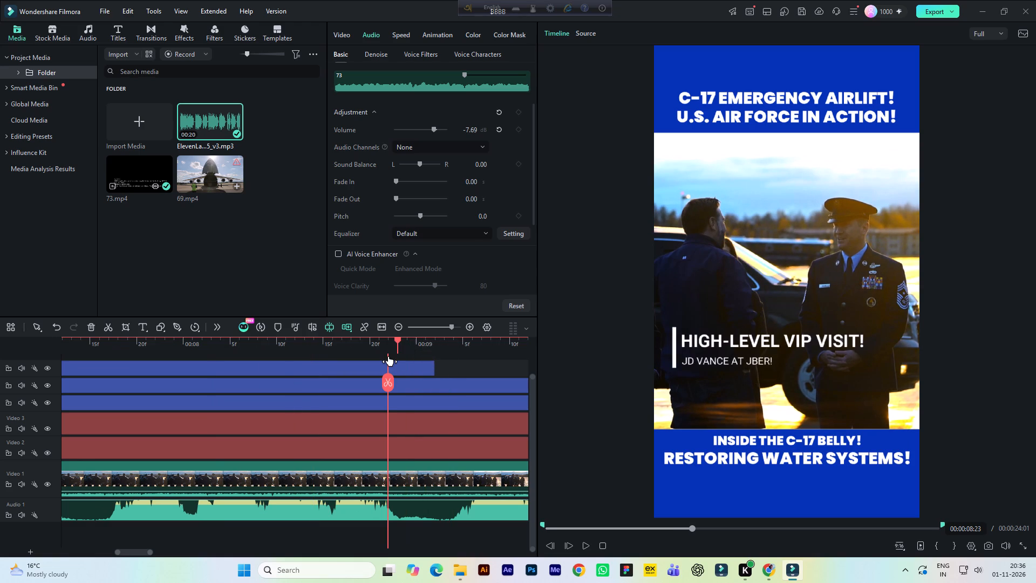
drag(388, 356, 107, 404)
key(space)
key(space)
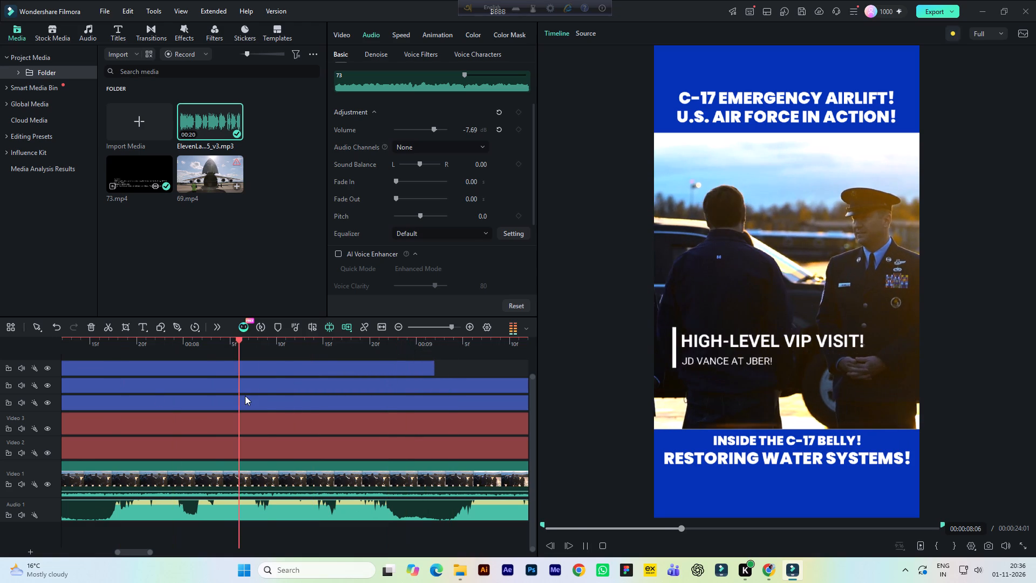
click(131, 349)
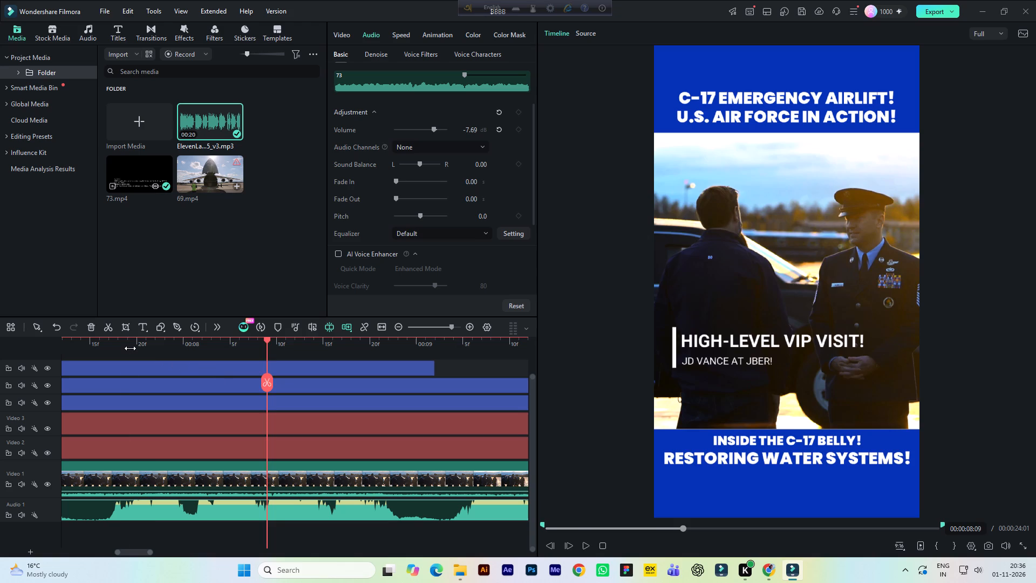
key(space)
key(space)
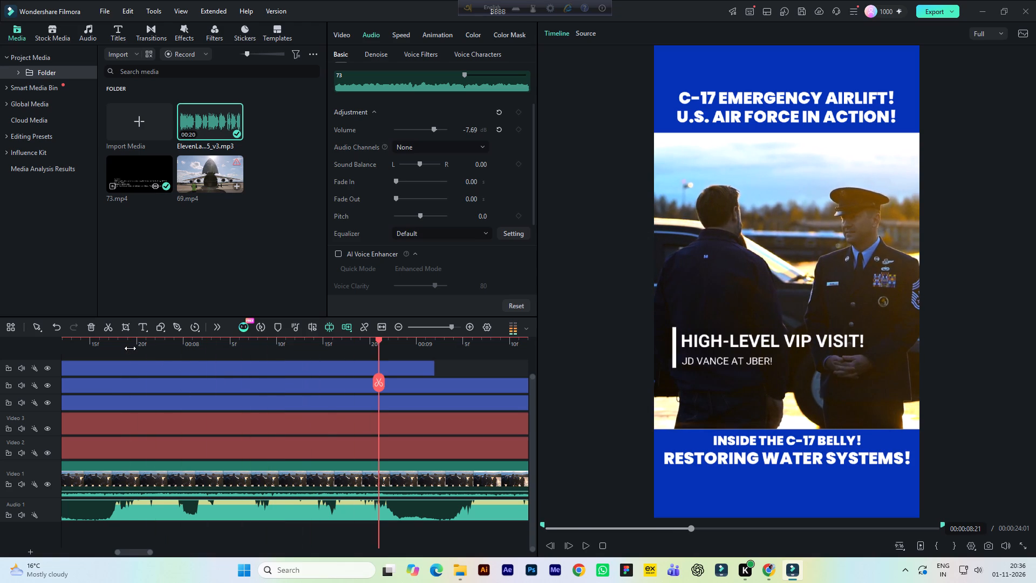
click(134, 349)
click(98, 348)
key(space)
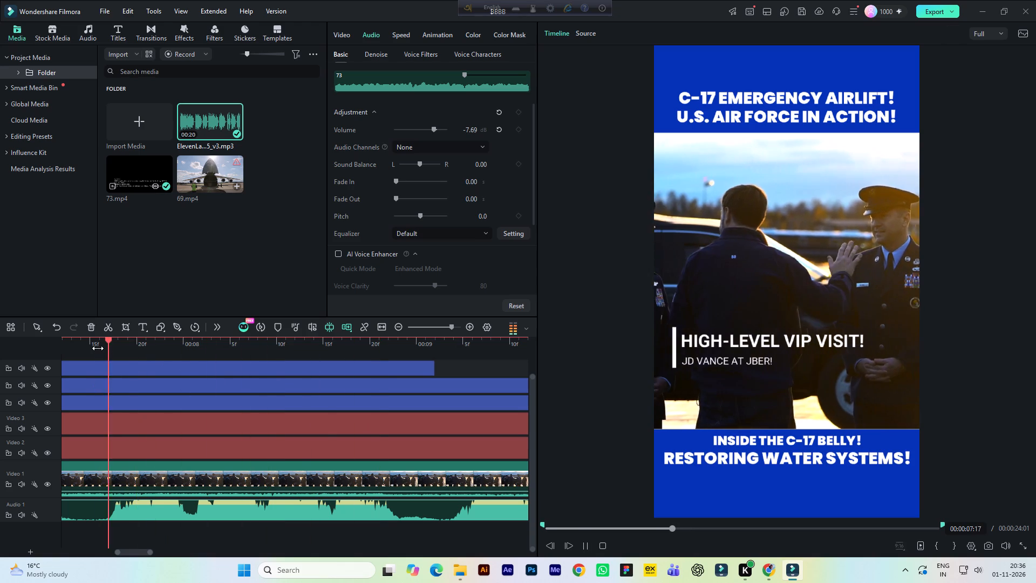
key(space)
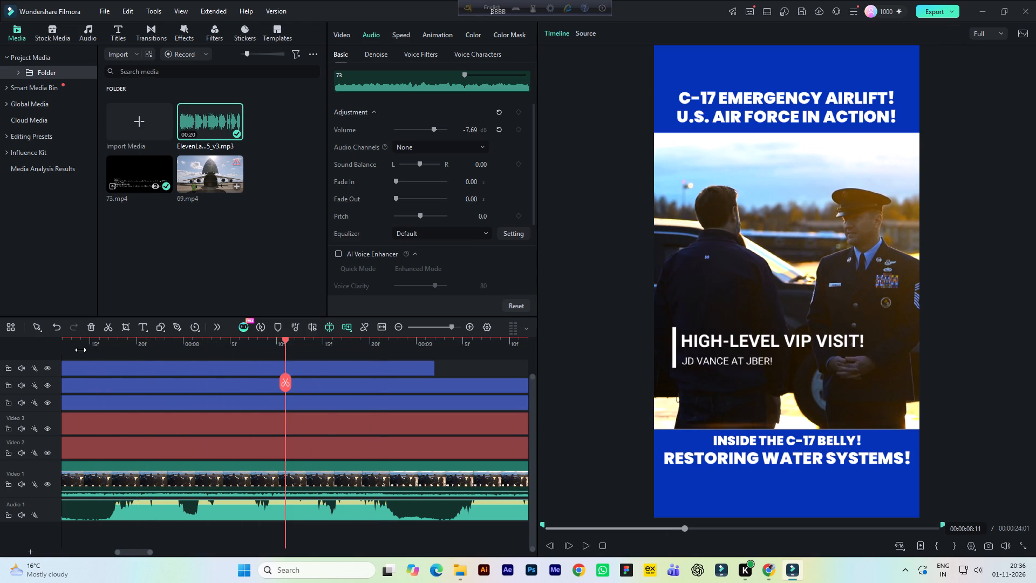
click(85, 347)
key(space)
key(space)
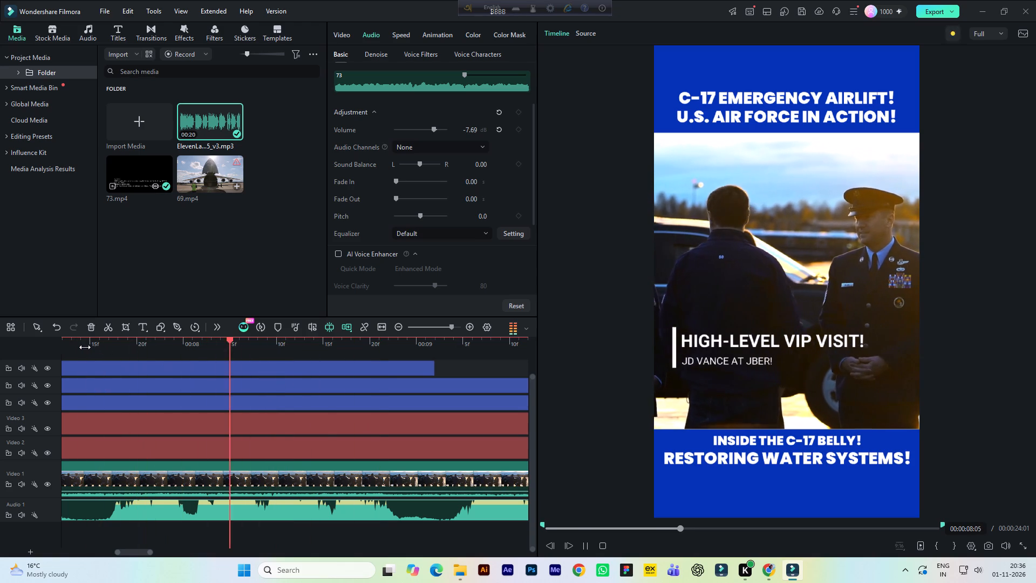
key(space)
key(space)
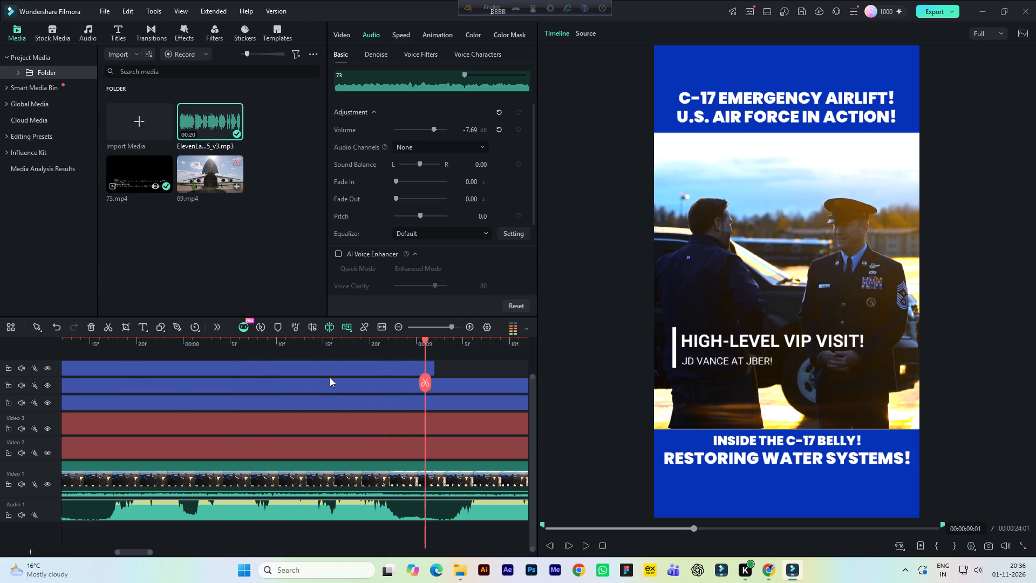
Split the voiceover at 00:00:08:23 and 00:00:09:04 and delete the pause segment between the cuts.
drag(426, 340, 405, 345)
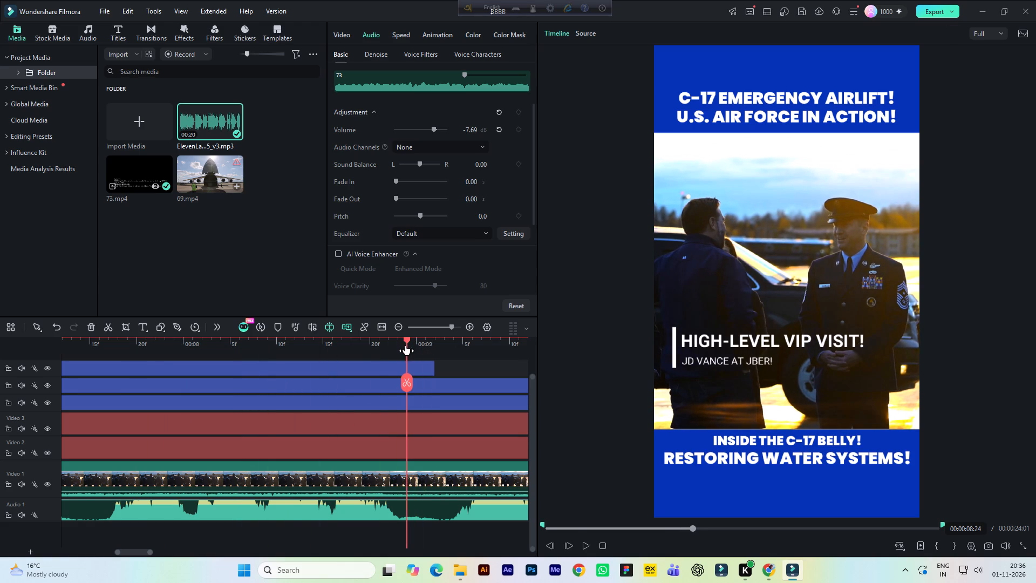
drag(405, 345, 401, 348)
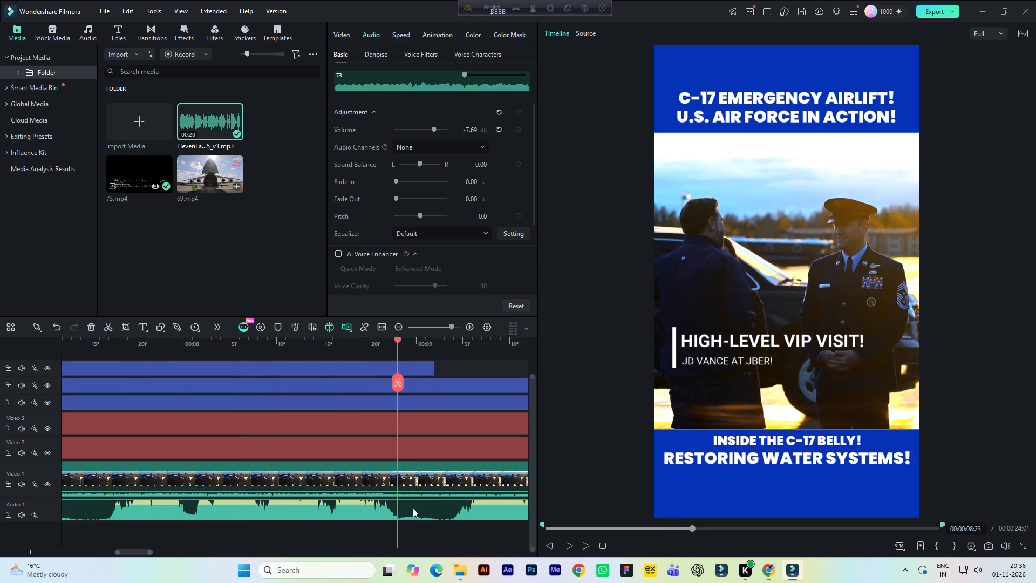
click(413, 508)
click(396, 383)
key(space)
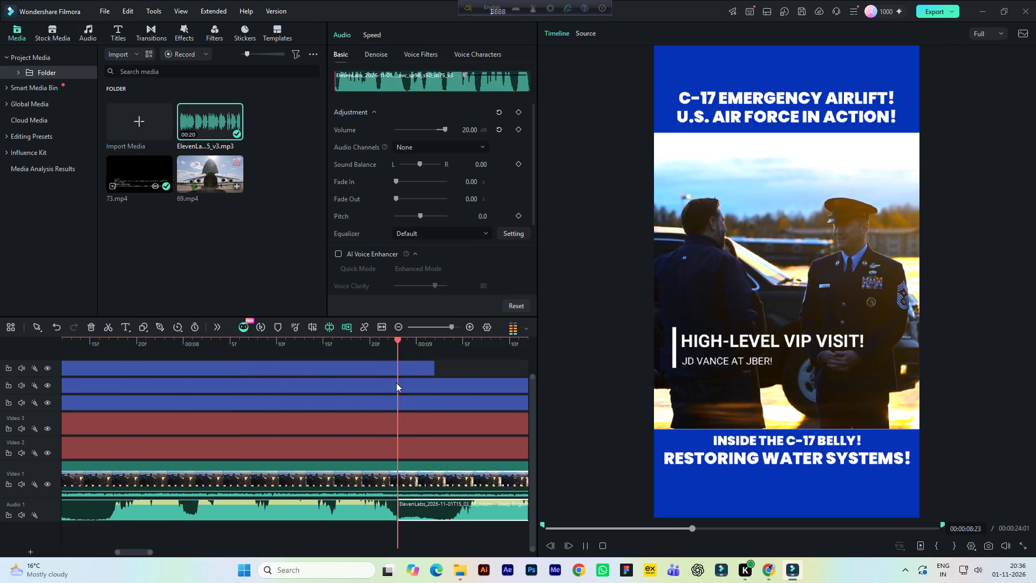
key(space)
drag(471, 340, 457, 343)
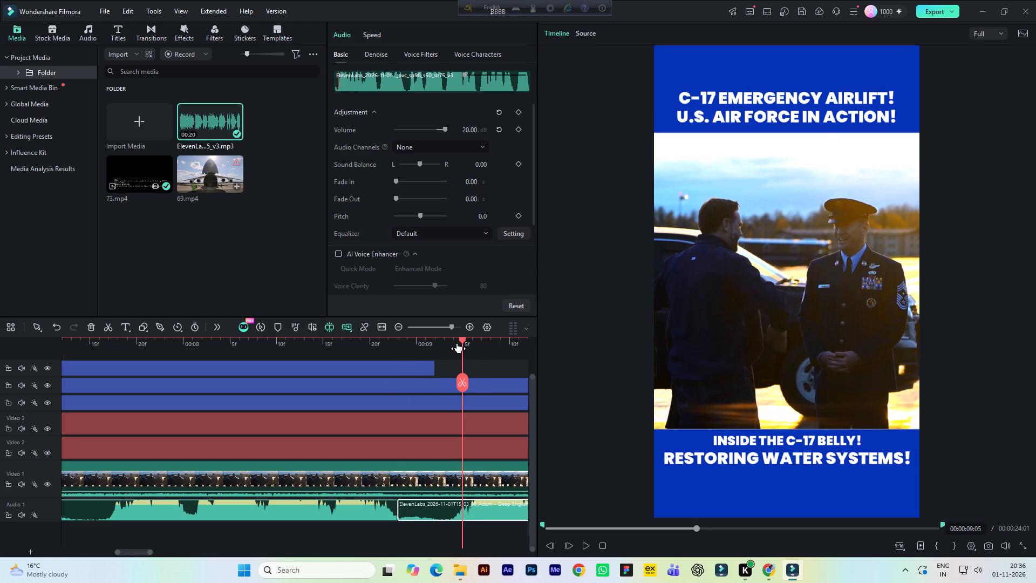
drag(457, 343, 454, 344)
click(442, 506)
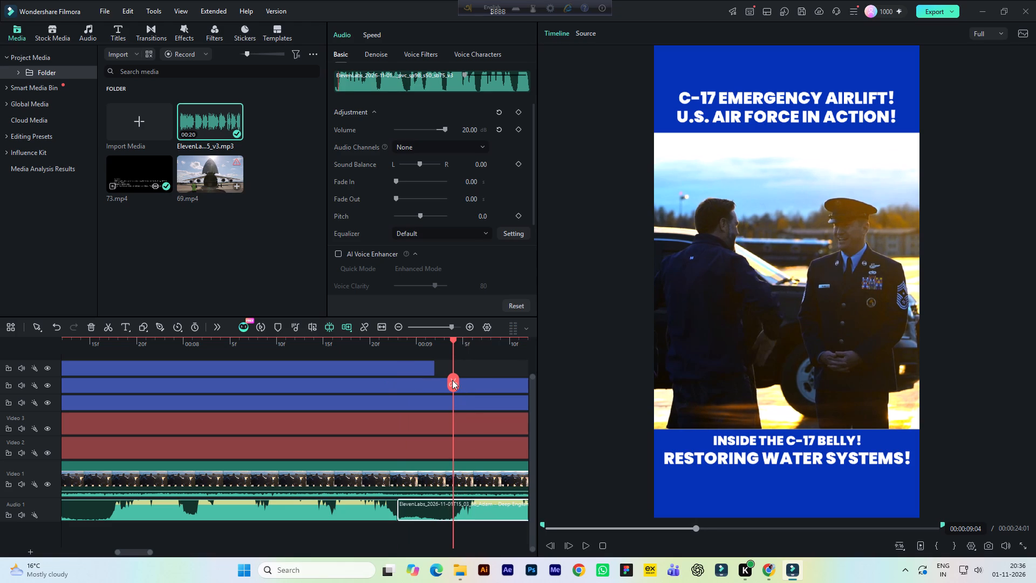
click(452, 380)
click(426, 504)
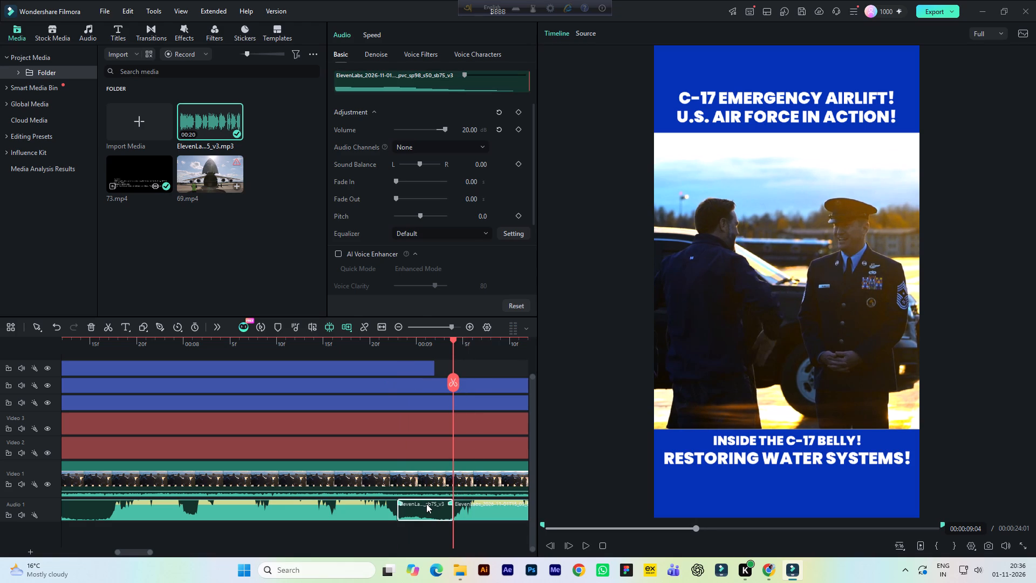
key(Delete)
Move the remaining voiceover earlier to 00:00:08:23 to close the gap, and play back across the join.
click(480, 509)
drag(481, 510, 471, 510)
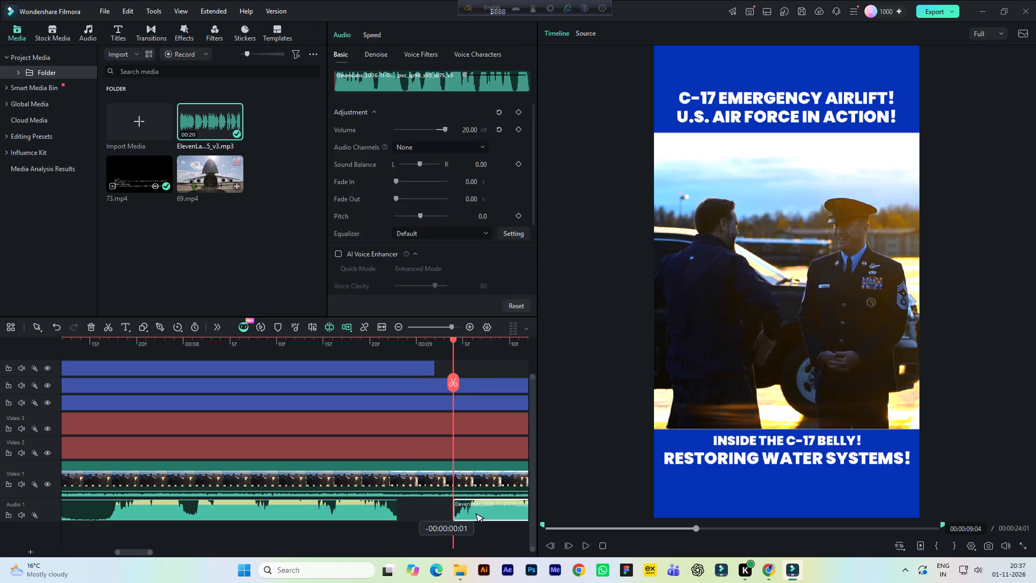
drag(471, 510, 419, 503)
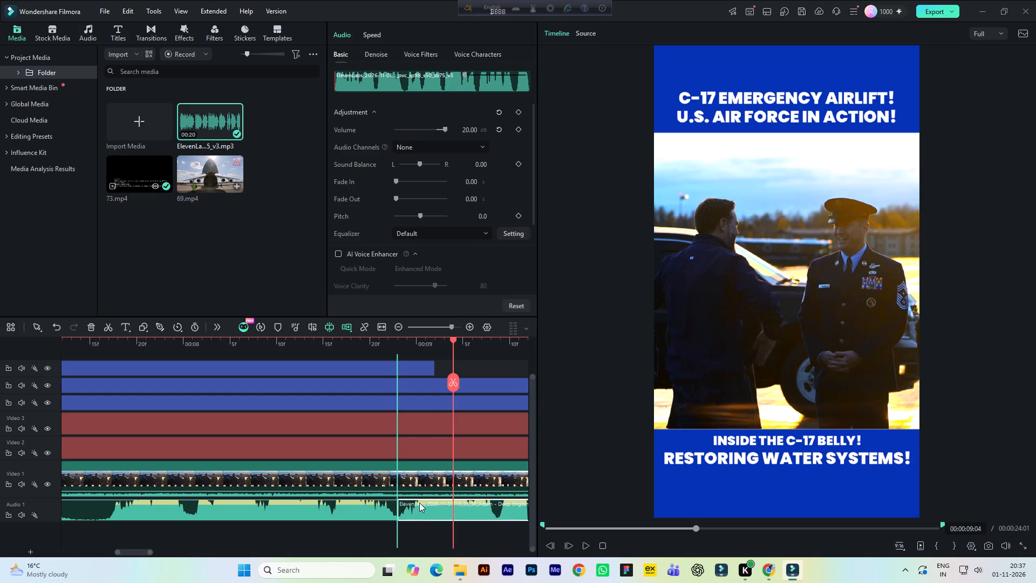
drag(419, 503, 426, 509)
click(86, 345)
key(space)
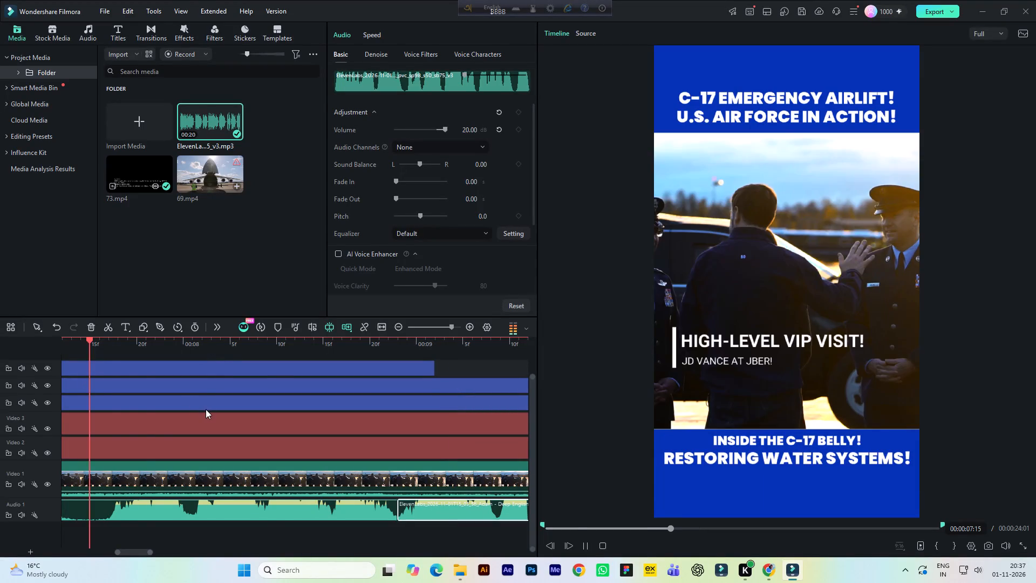
key(space)
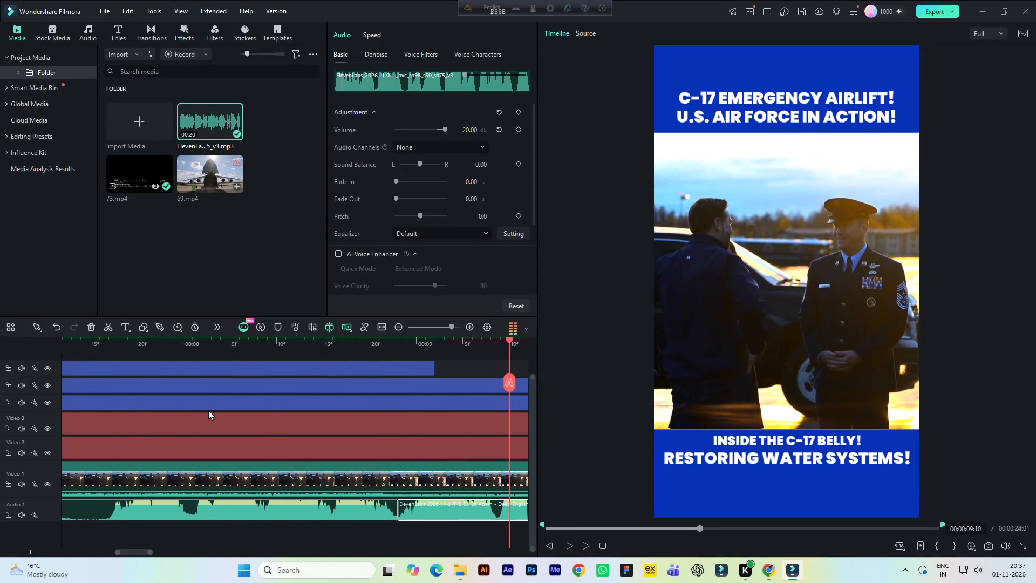
Trim the end of the first voiceover segment by one frame to 00:00:08:22 and play through the cut.
drag(364, 346, 369, 345)
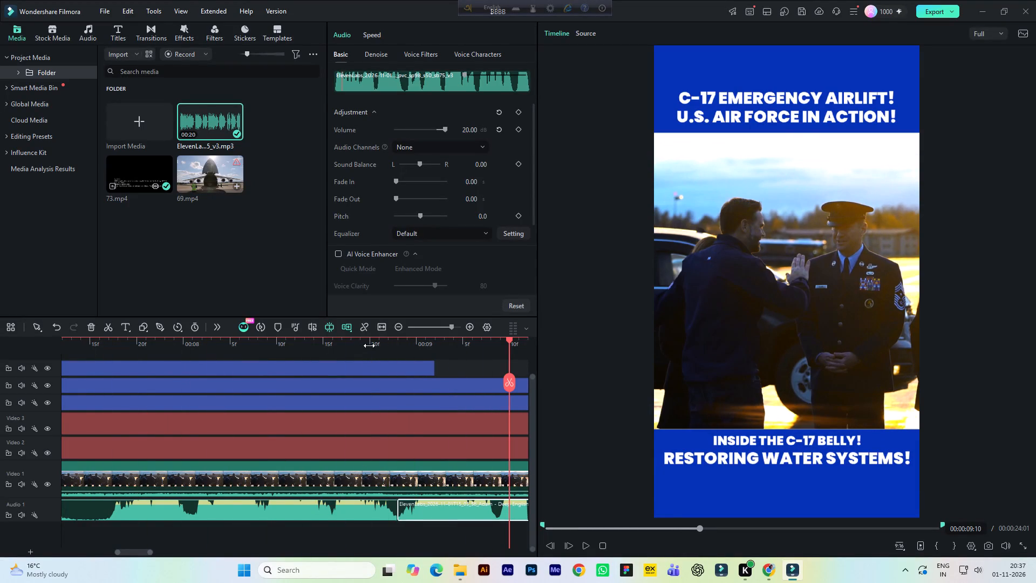
drag(369, 345, 384, 348)
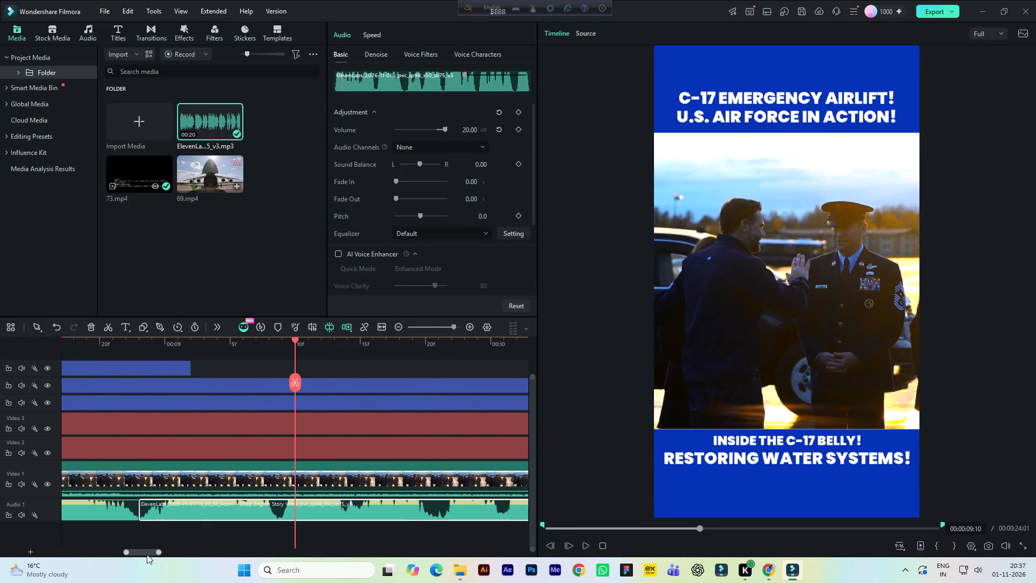
click(145, 551)
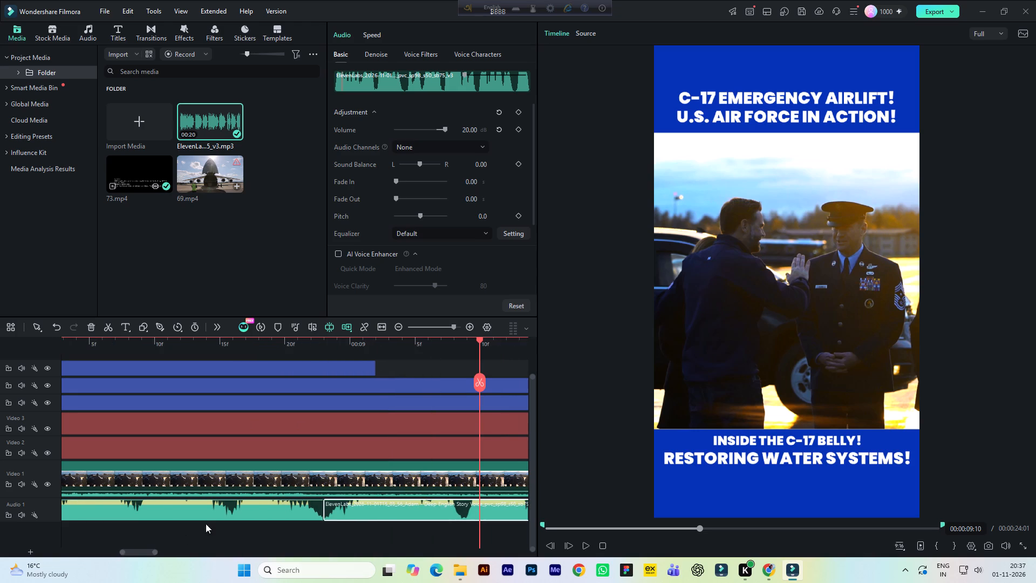
click(276, 509)
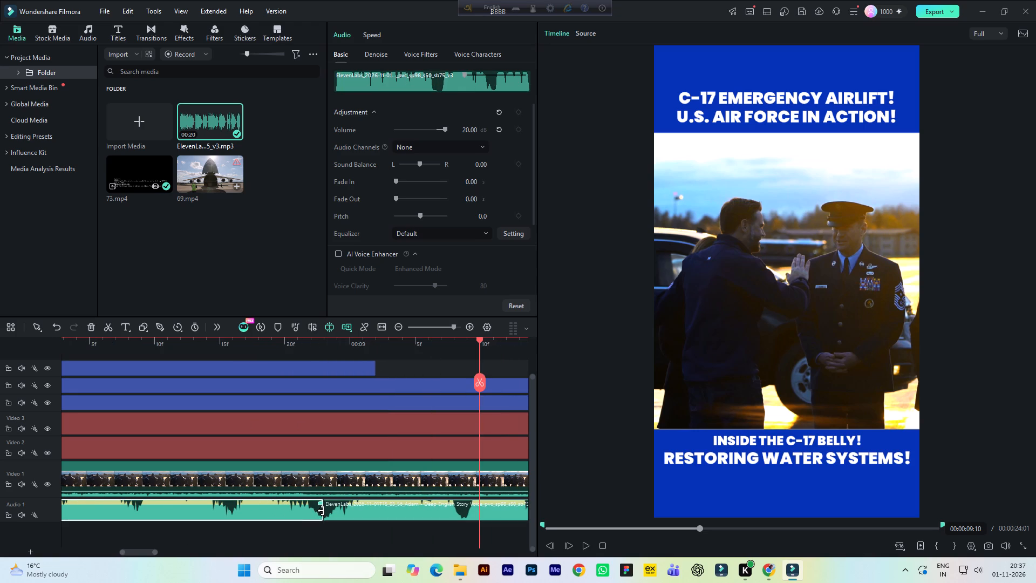
drag(321, 511, 314, 511)
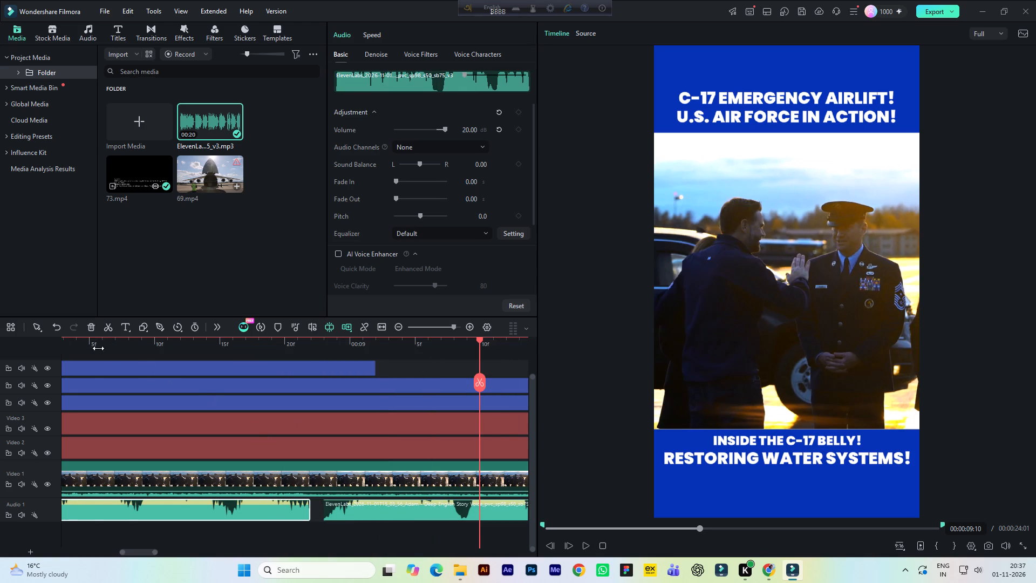
click(94, 345)
key(space)
key(space)
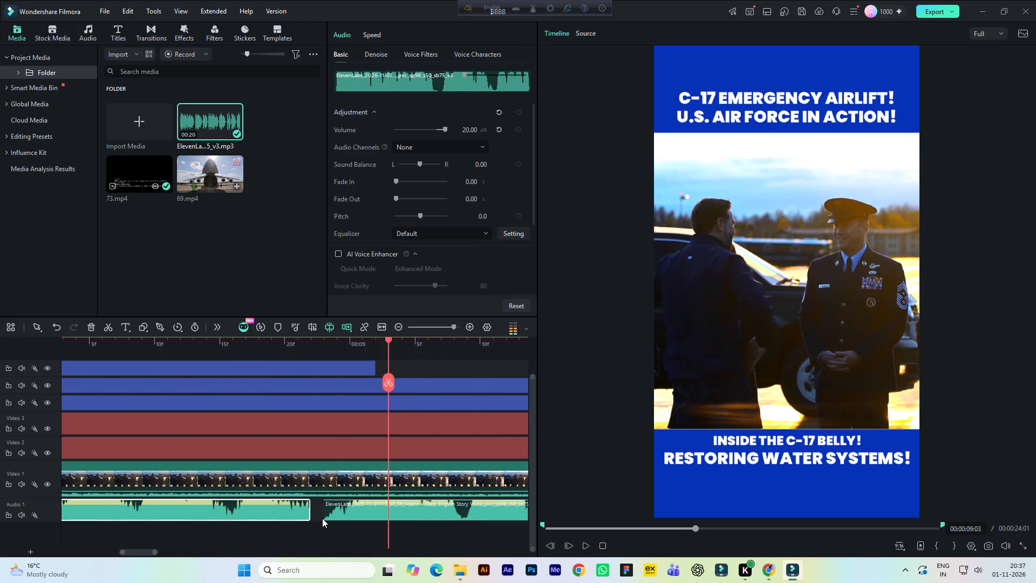
Move the second voiceover segment earlier to 00:00:08:22 against the first segment, and play back across the join.
click(353, 518)
drag(345, 514, 336, 513)
click(98, 347)
key(space)
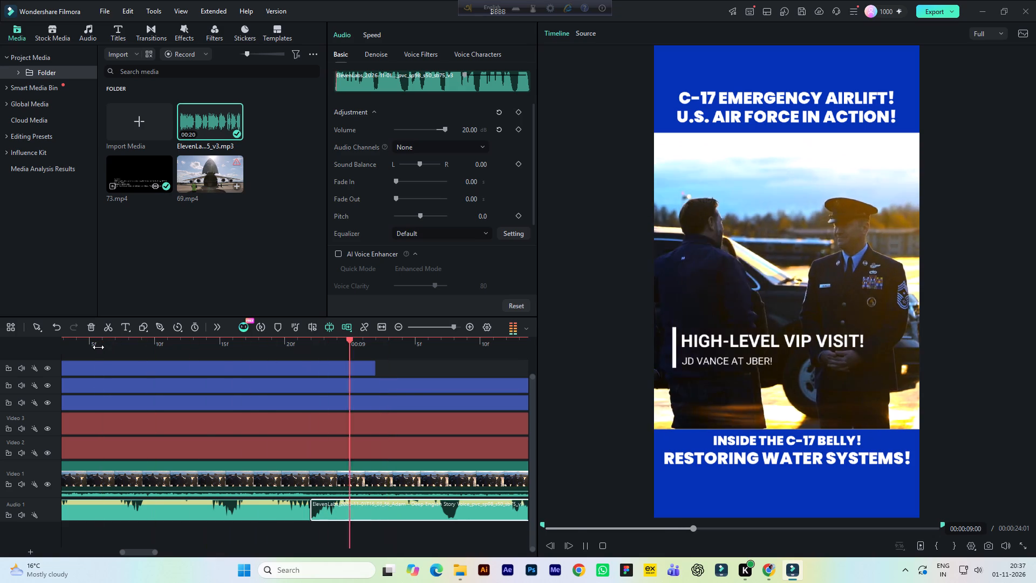
key(space)
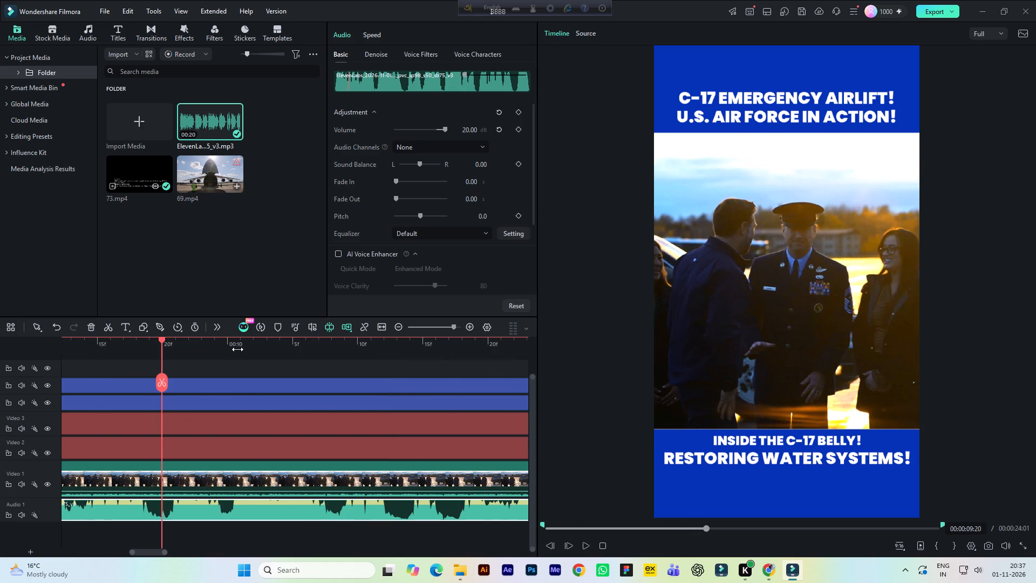
Play the timeline from about 3.5 to 10.5 seconds to check the flow of the tightened voiceover.
drag(237, 349, 90, 368)
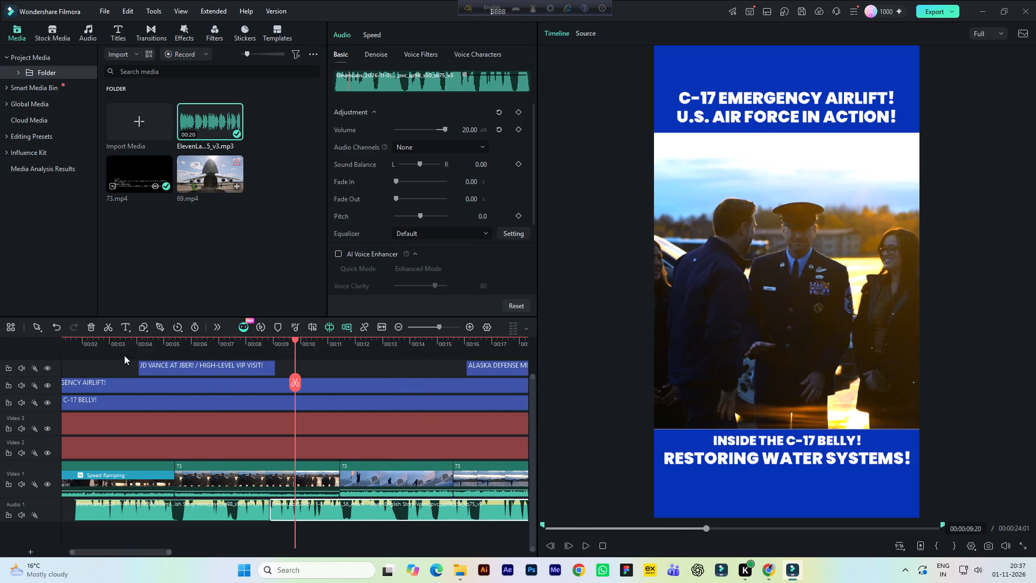
click(120, 344)
key(space)
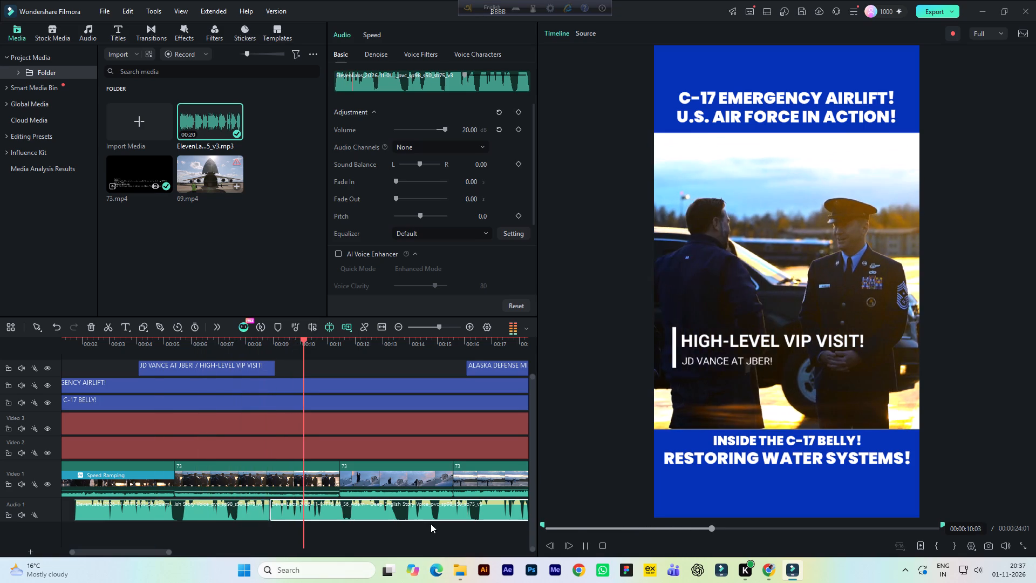
key(space)
drag(277, 347, 296, 347)
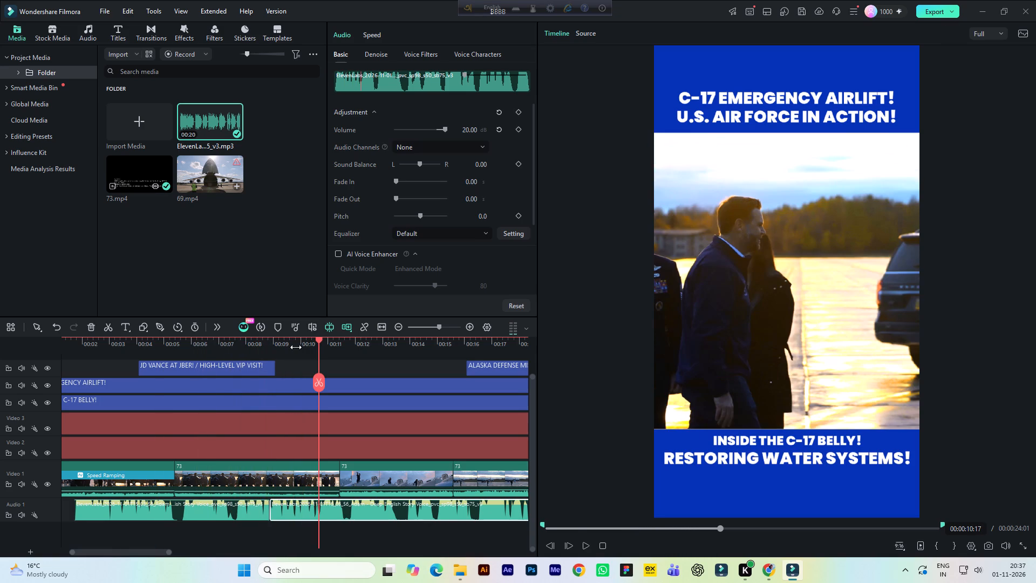
drag(296, 347, 336, 349)
drag(142, 554, 135, 552)
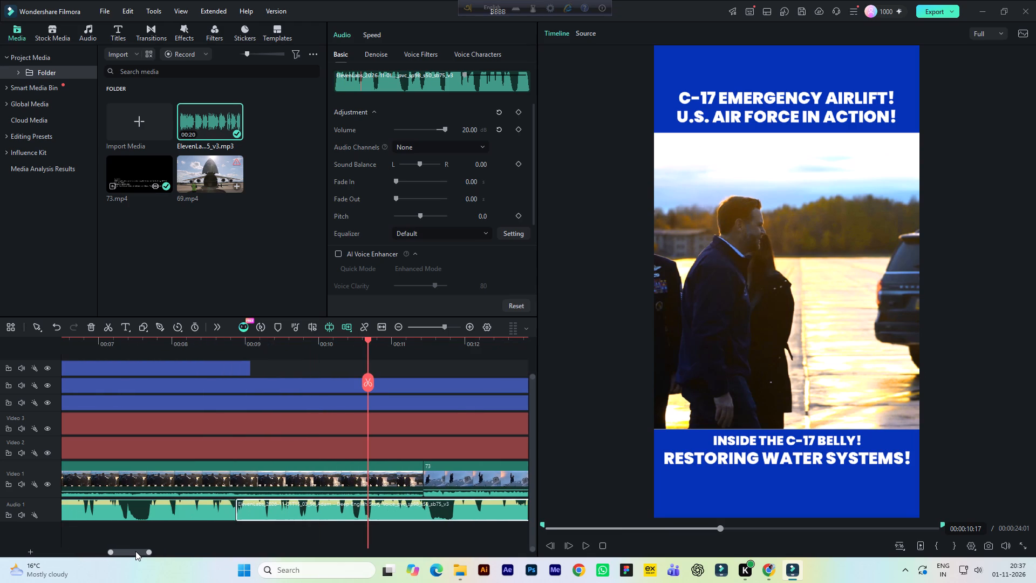
Save the project.
key(ctrl+s)
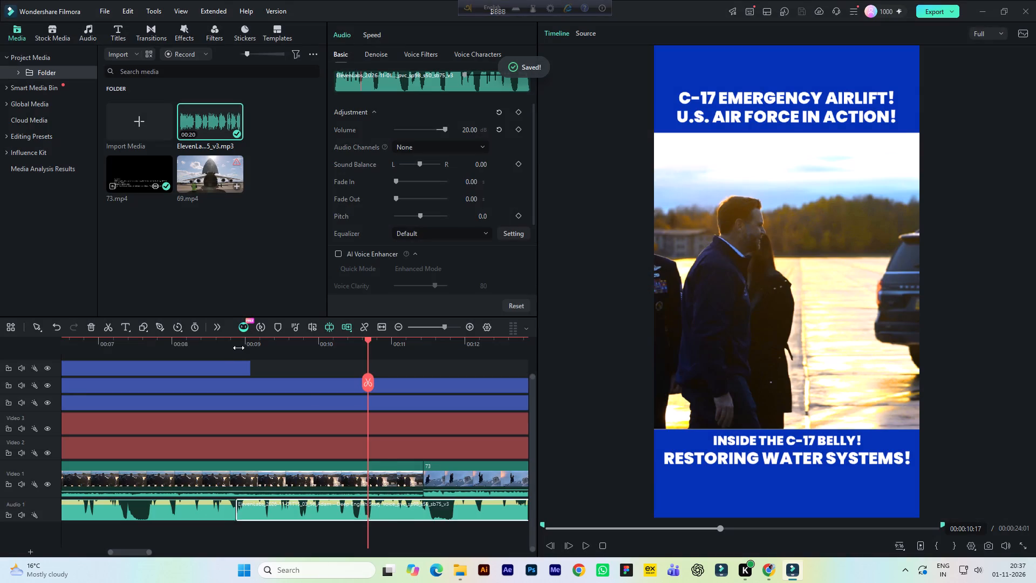
Replay the voiceover closely from 00:00:08:18 to 00:00:09:03 to examine the join between the two segments.
drag(238, 348, 302, 363)
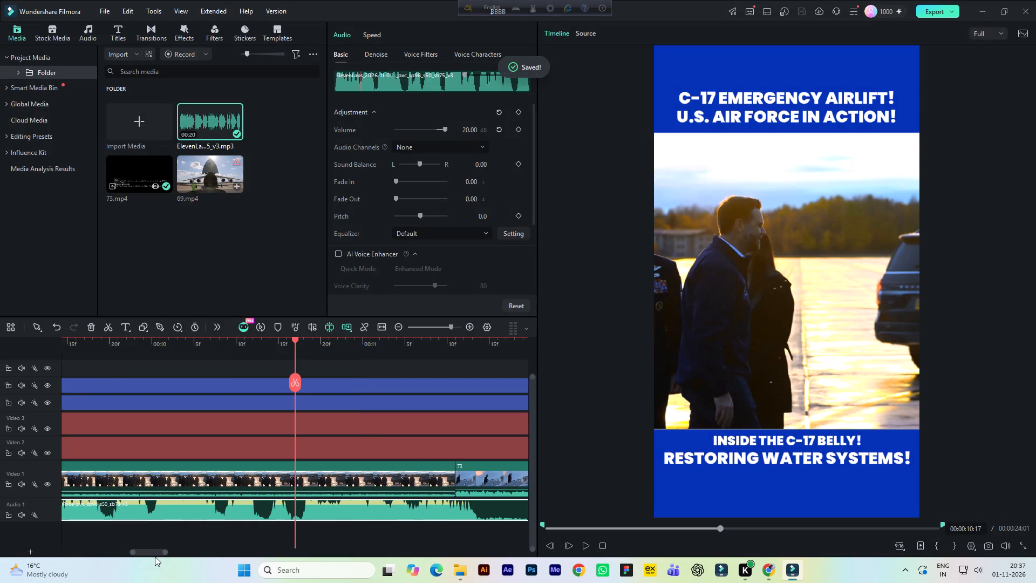
drag(153, 550, 141, 552)
click(231, 344)
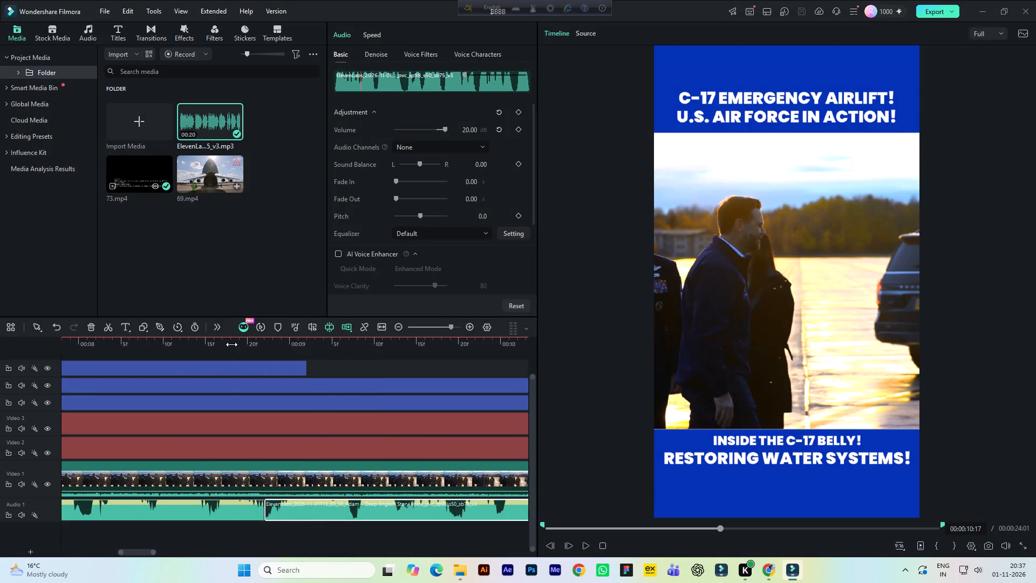
drag(247, 345, 303, 367)
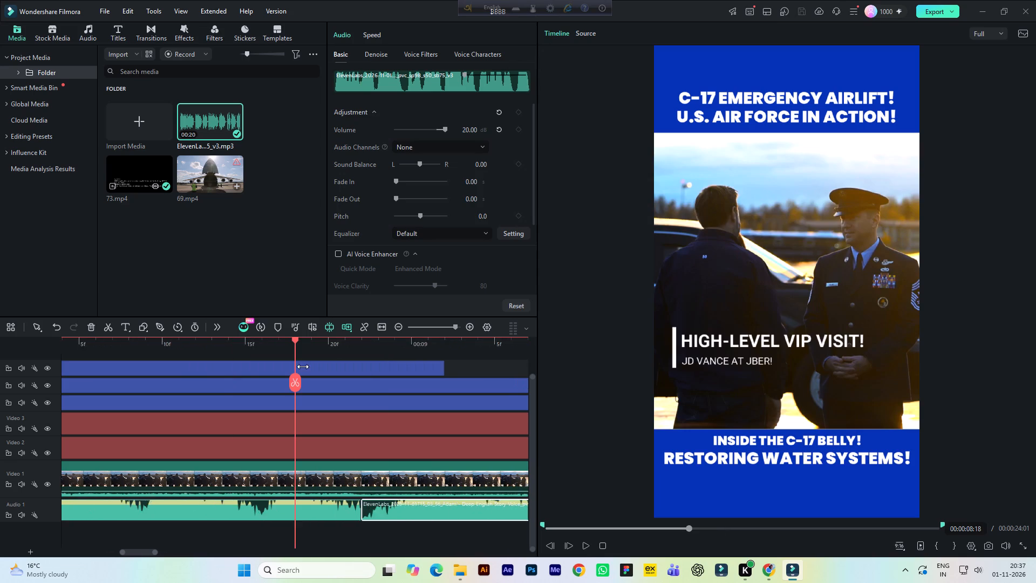
drag(303, 367, 320, 374)
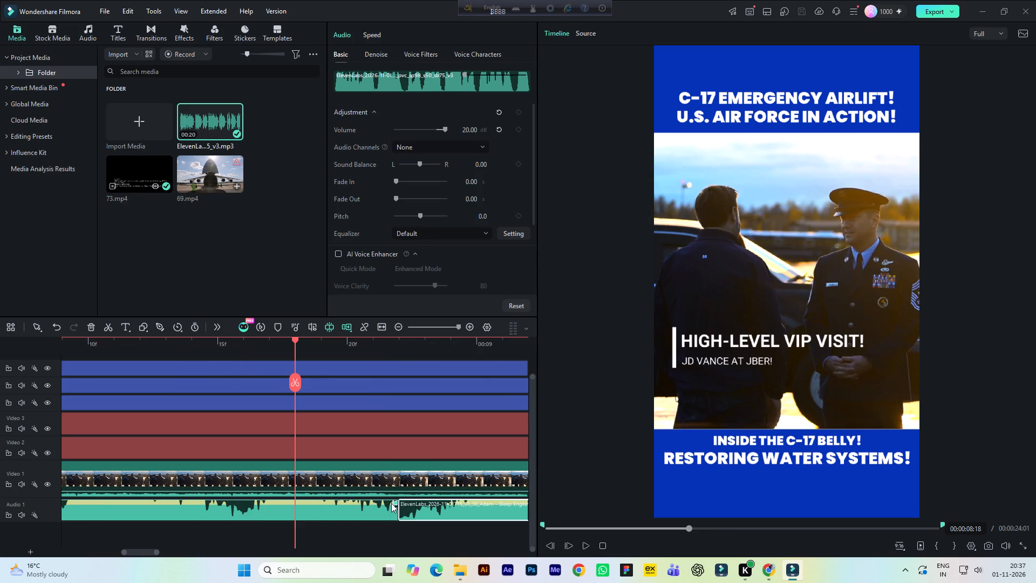
click(391, 503)
key(space)
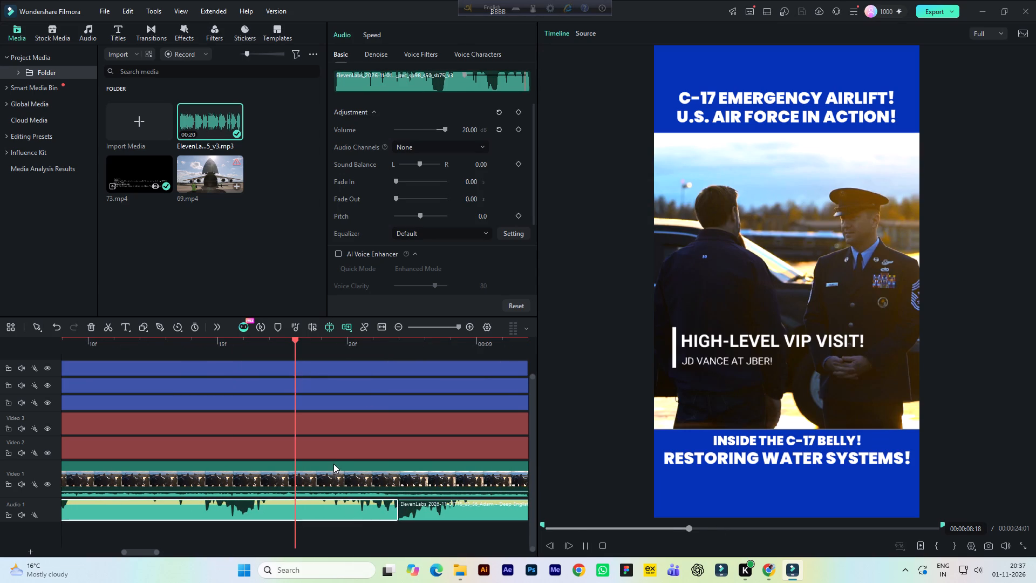
key(space)
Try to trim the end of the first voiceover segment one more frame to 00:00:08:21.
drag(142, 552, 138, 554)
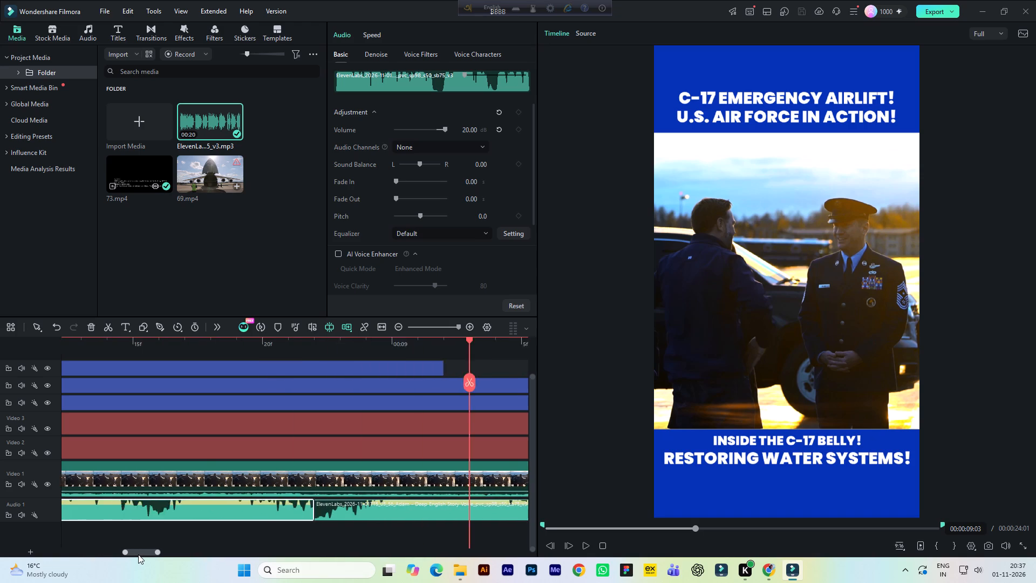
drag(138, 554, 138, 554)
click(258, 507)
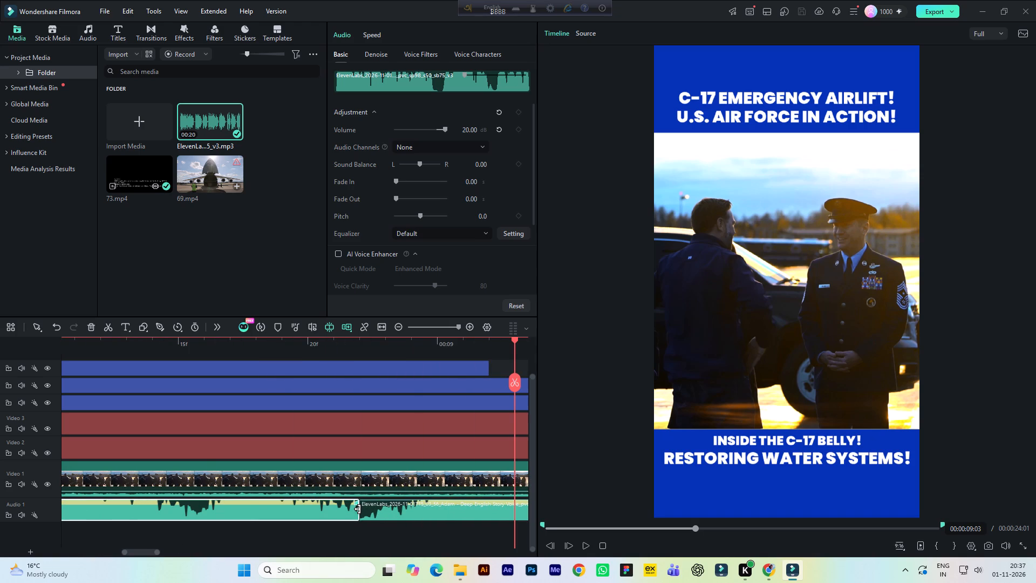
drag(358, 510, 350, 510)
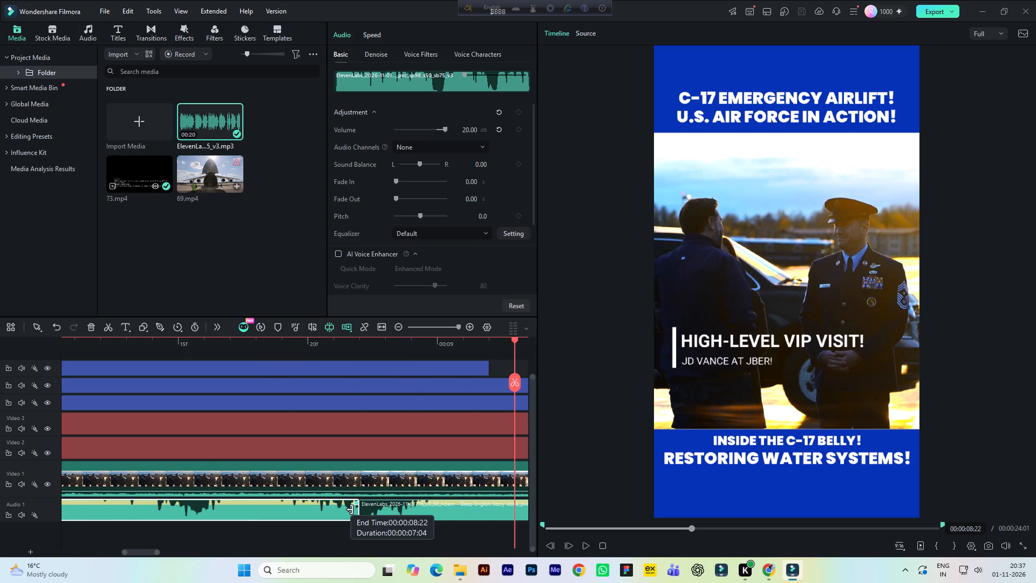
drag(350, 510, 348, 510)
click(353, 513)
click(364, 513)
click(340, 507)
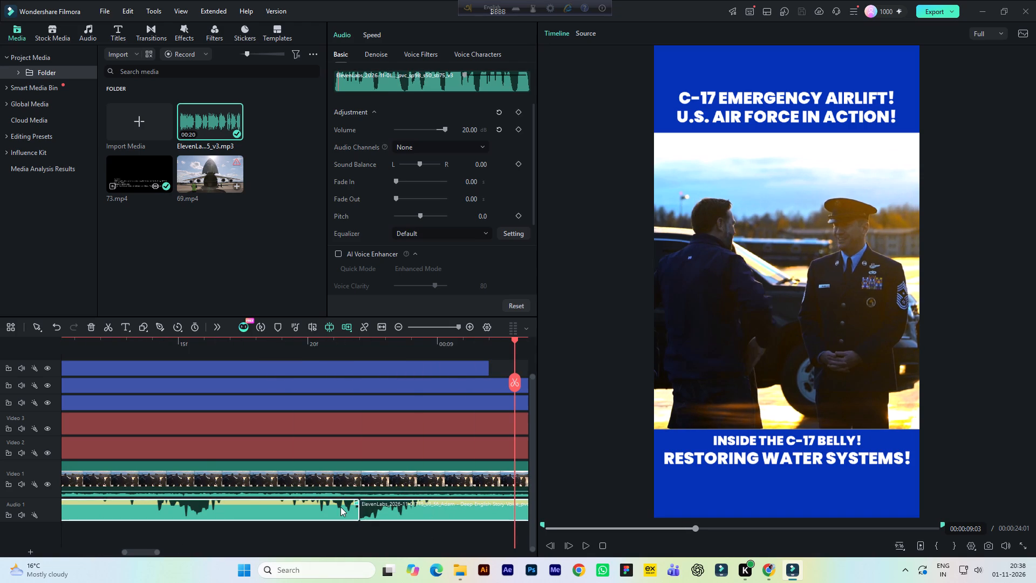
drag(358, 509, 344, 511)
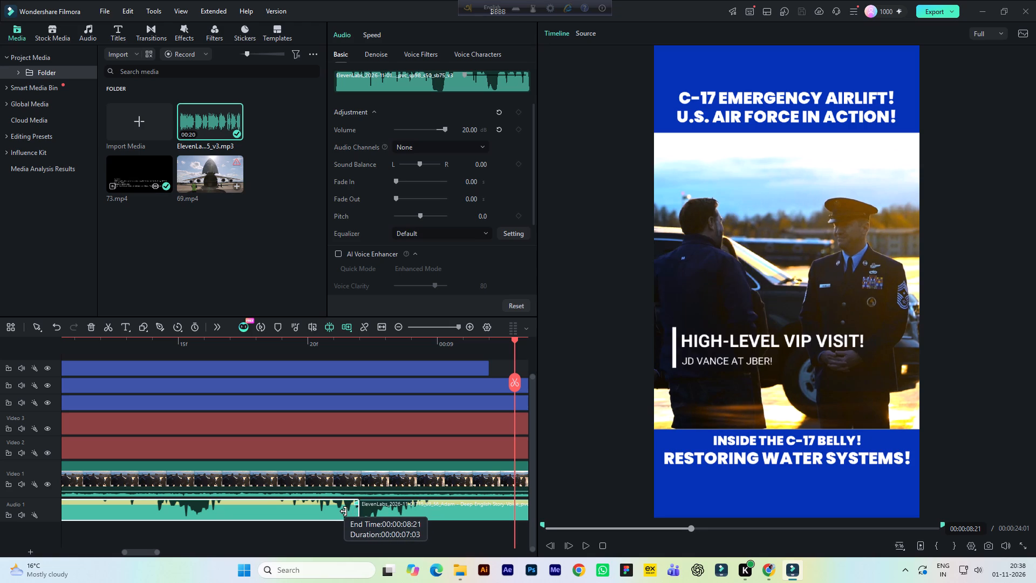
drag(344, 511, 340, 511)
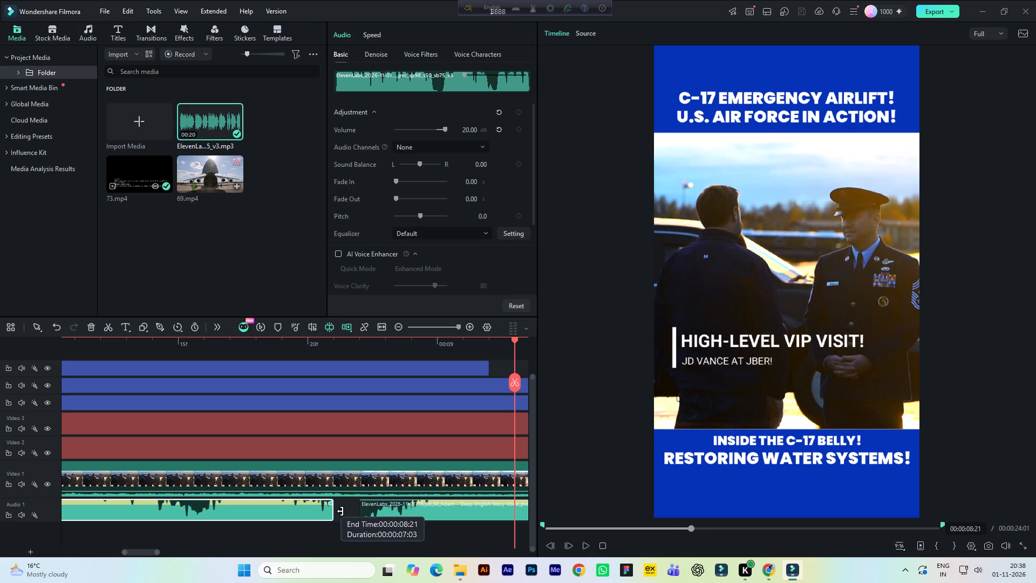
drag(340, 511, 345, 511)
Replay the voiceover across the join from about 7.5 seconds and onward to 00:00:12:10 to check its pacing.
click(249, 348)
key(space)
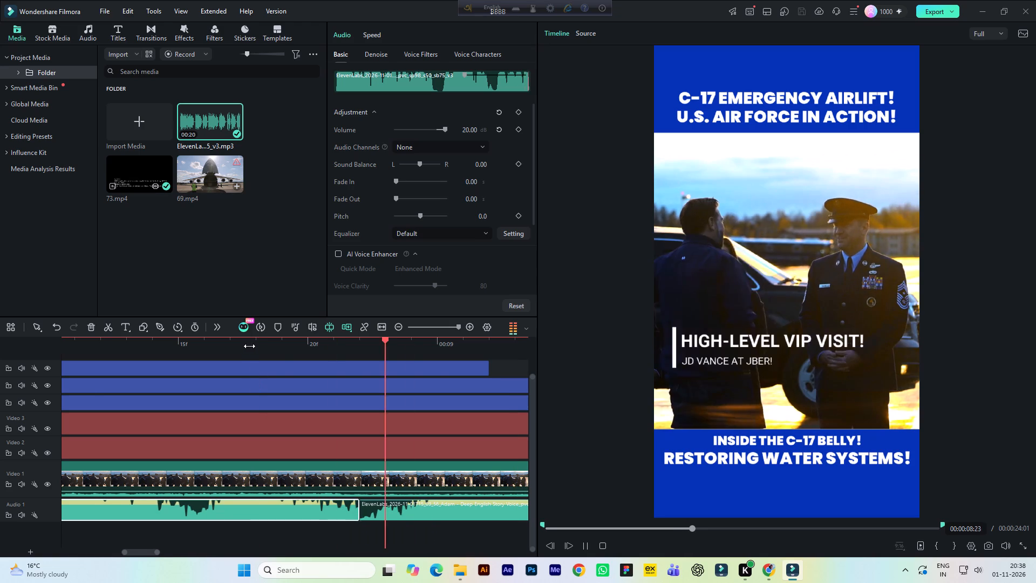
key(space)
drag(282, 350, 250, 355)
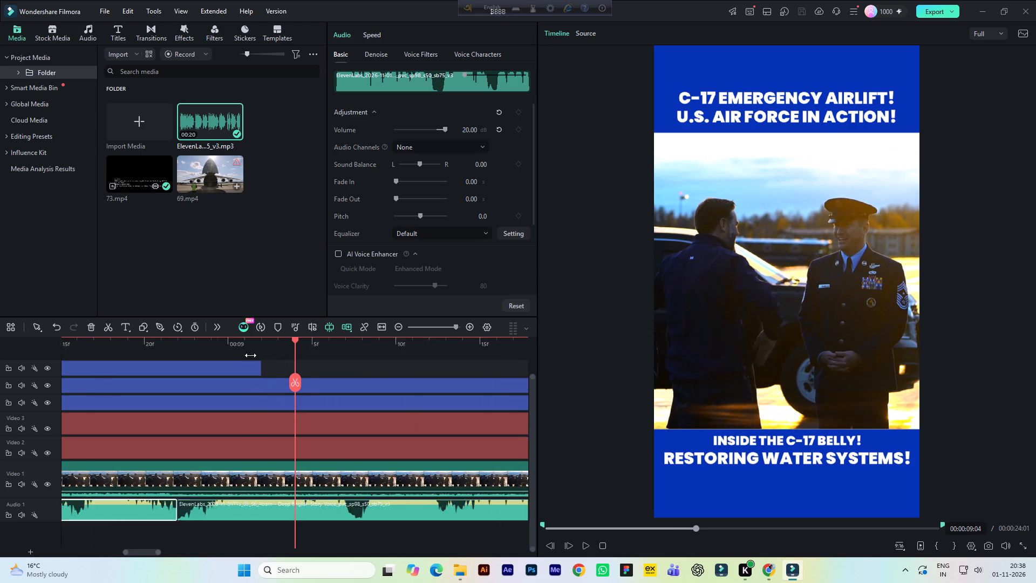
drag(250, 355, 161, 372)
click(182, 348)
key(space)
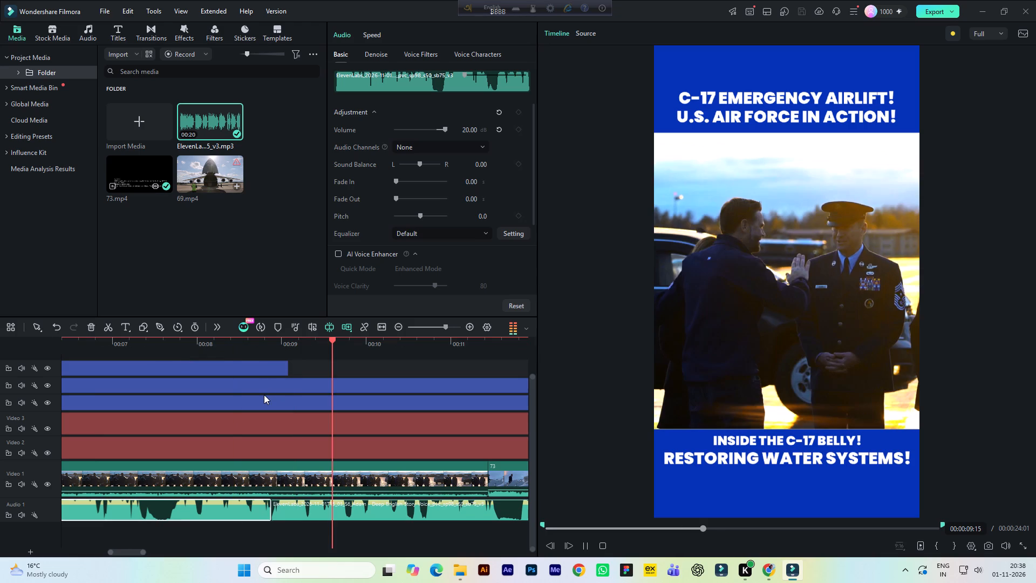
key(space)
click(160, 346)
key(space)
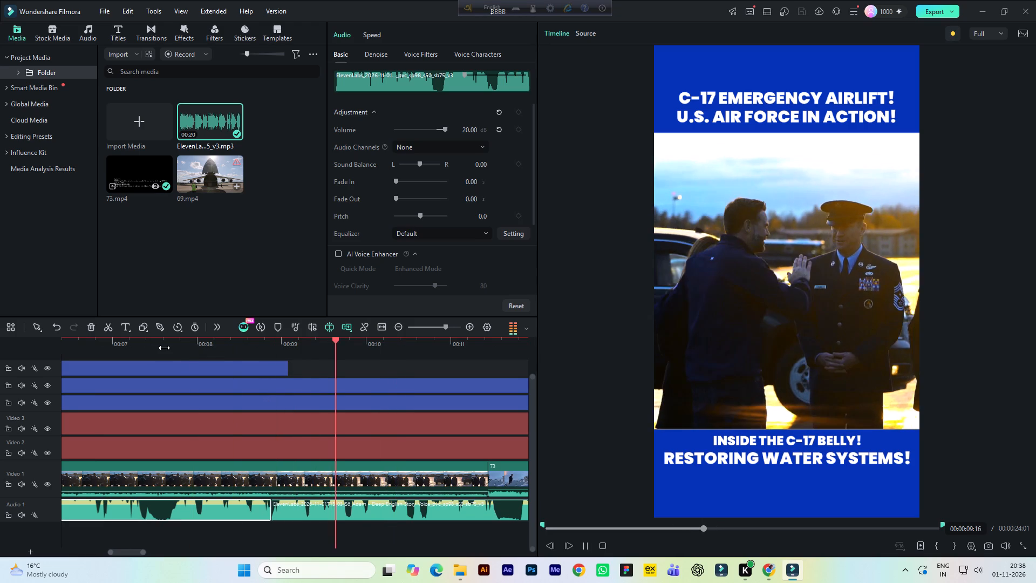
key(space)
drag(263, 345, 246, 344)
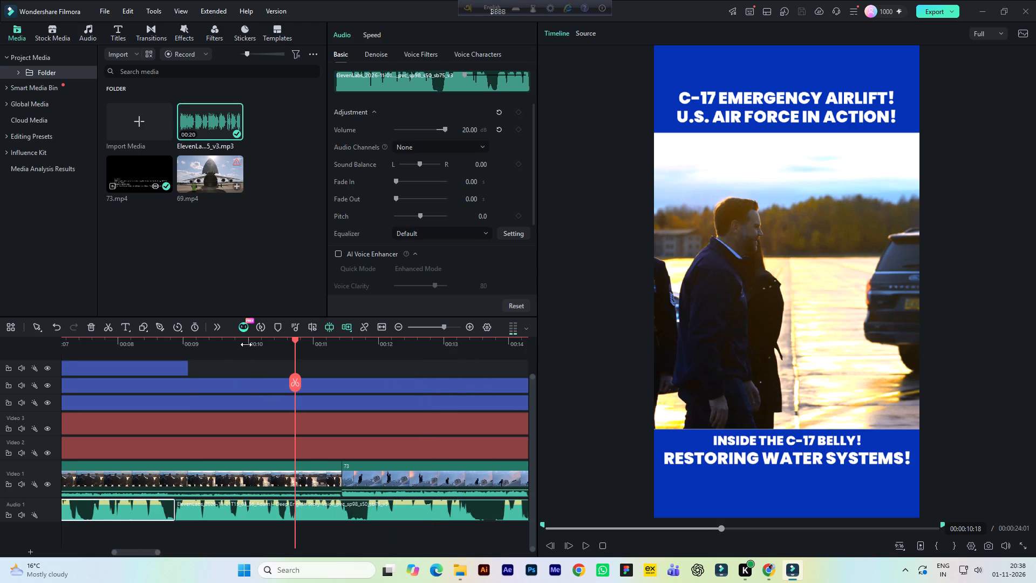
drag(246, 344, 197, 355)
key(space)
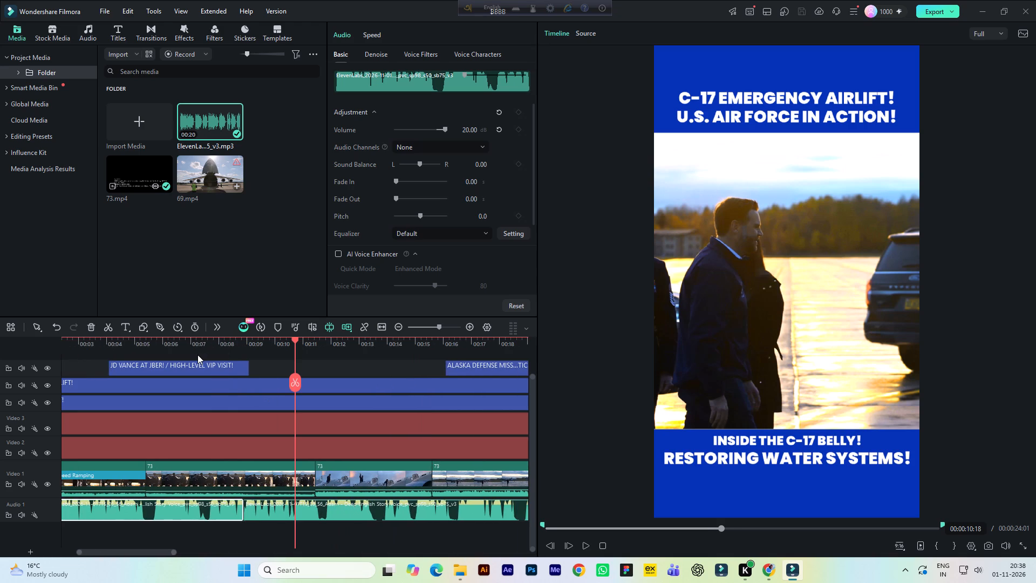
key(space)
Save the project with the tightened voiceover.
key(ctrl+s)
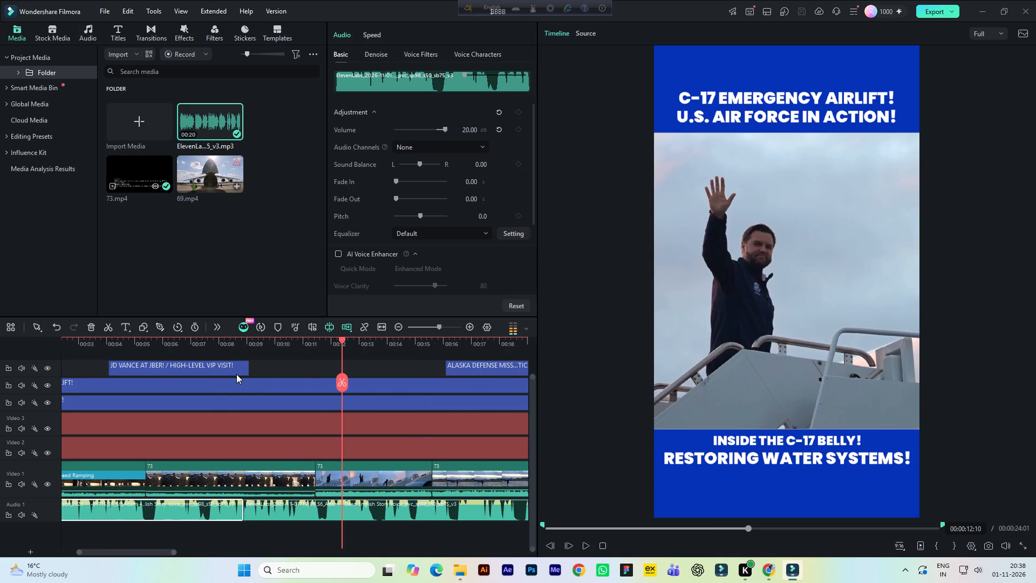
Lower the volume of the video clip of the man waving on the aircraft stairs to -9.01 dB and save the project.
click(356, 480)
click(435, 129)
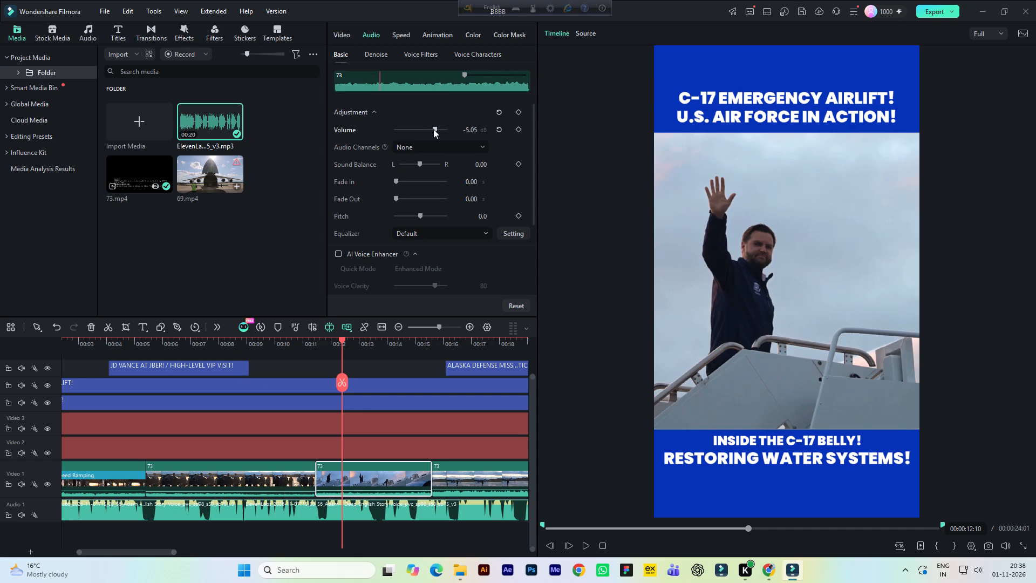
click(433, 129)
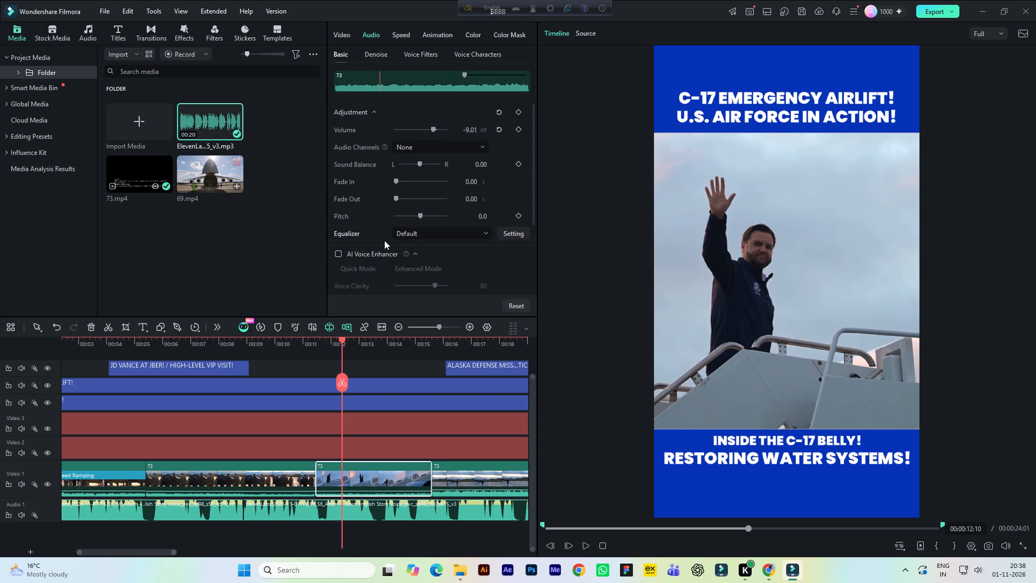
key(ctrl+s)
Play the short from about 10 seconds to 00:00:16:10 to check the waving clip's audio against the voiceover.
click(294, 350)
key(space)
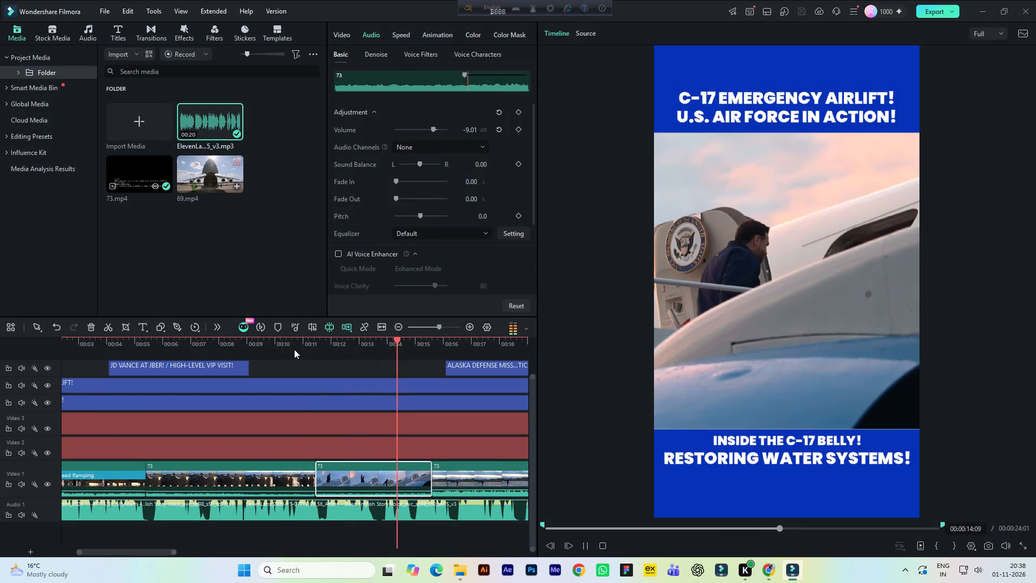
key(space)
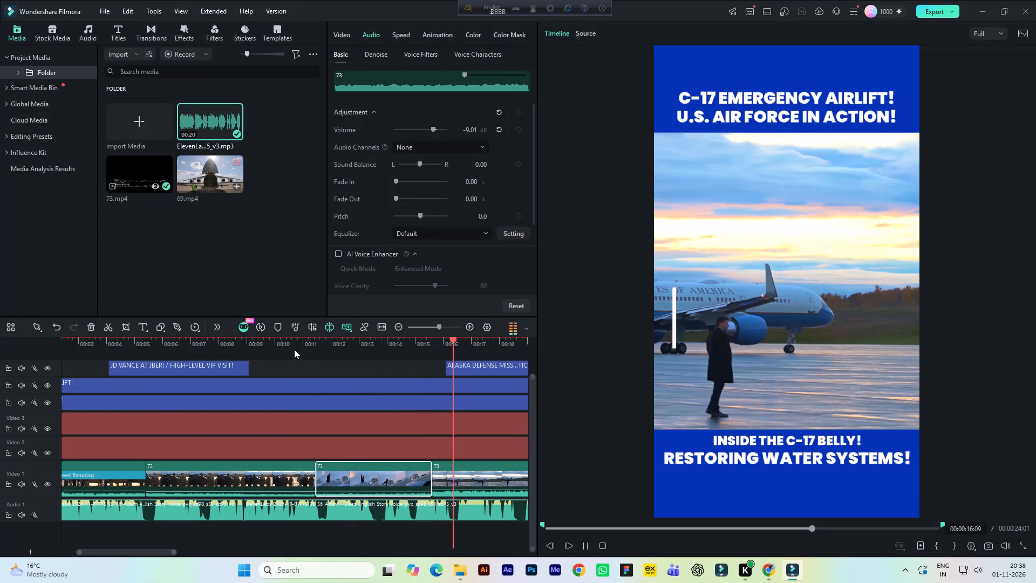
Lower the volume of the last video clip, showing the aircraft on the tarmac, to -7.69 dB and save the project.
drag(141, 552, 167, 557)
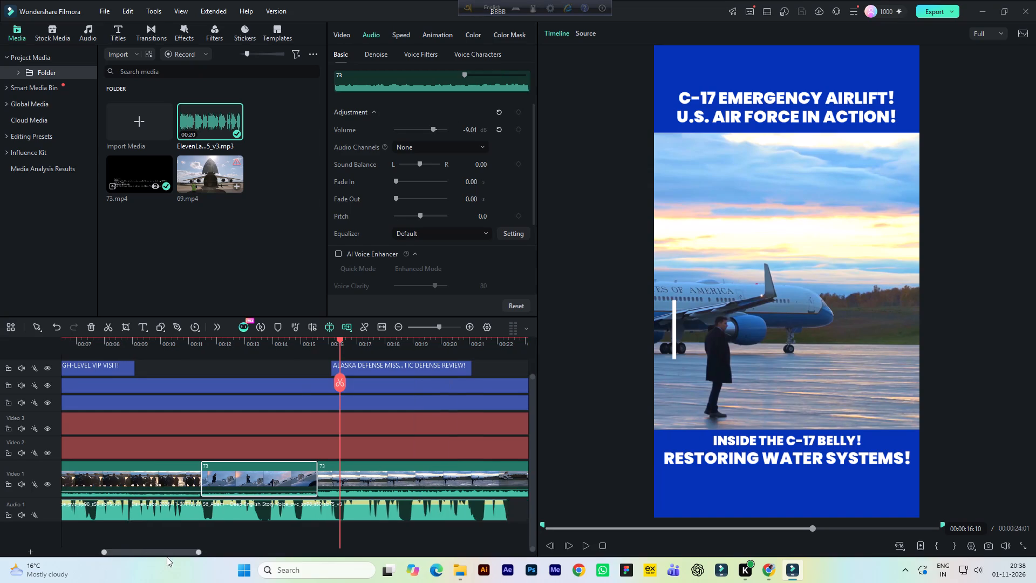
drag(167, 557, 182, 561)
click(297, 485)
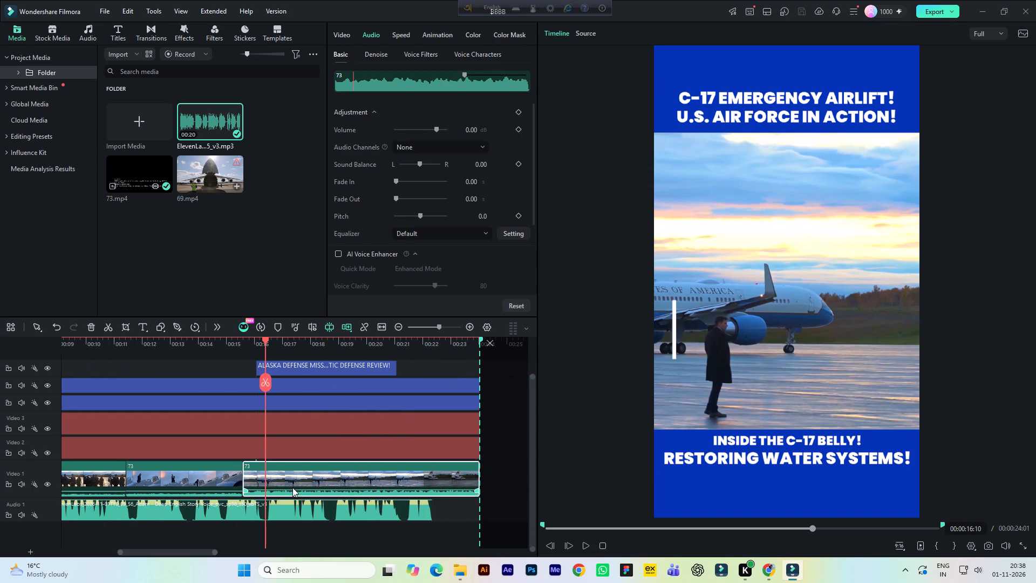
click(434, 130)
click(241, 344)
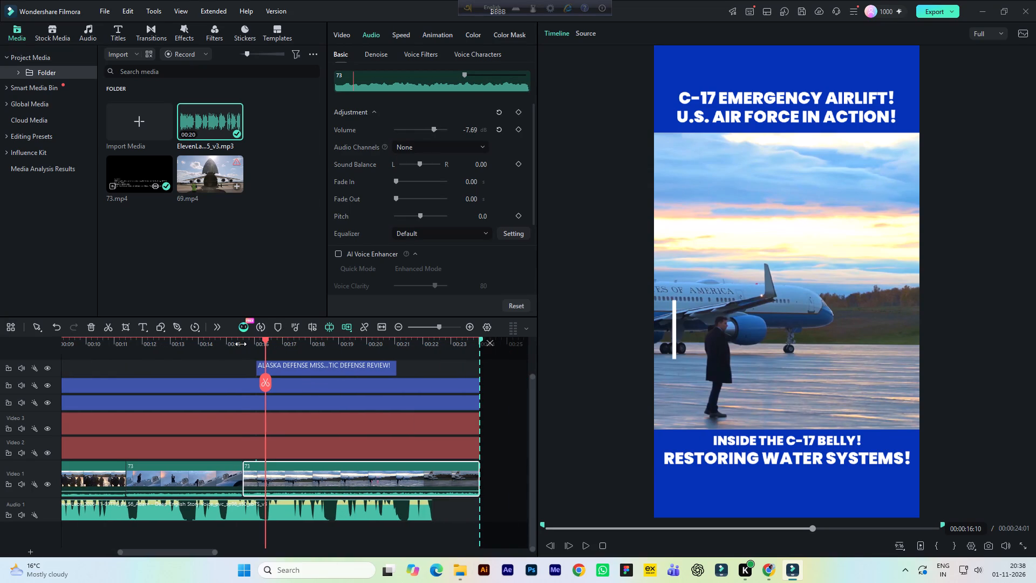
key(ctrl+s)
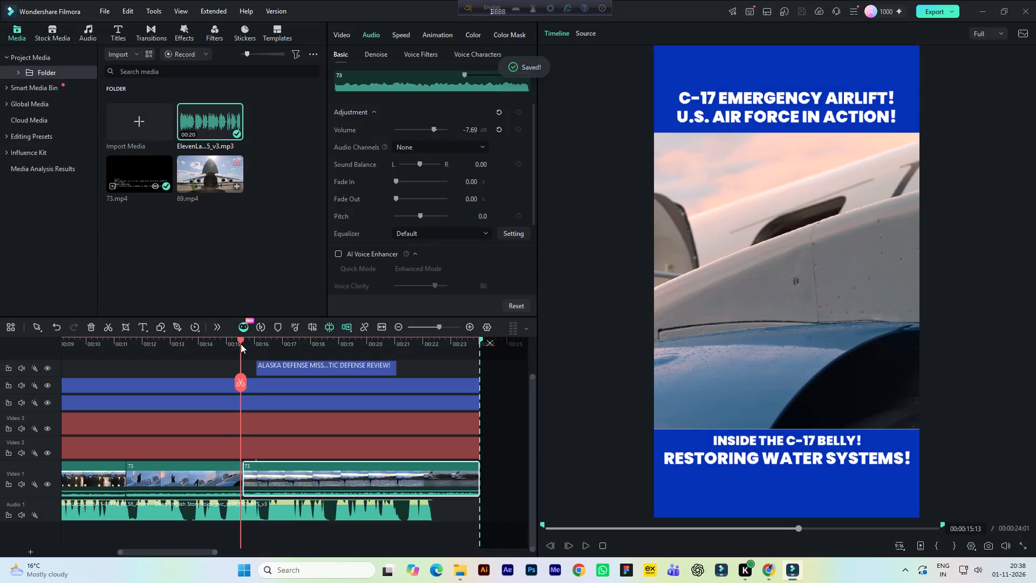
key(space)
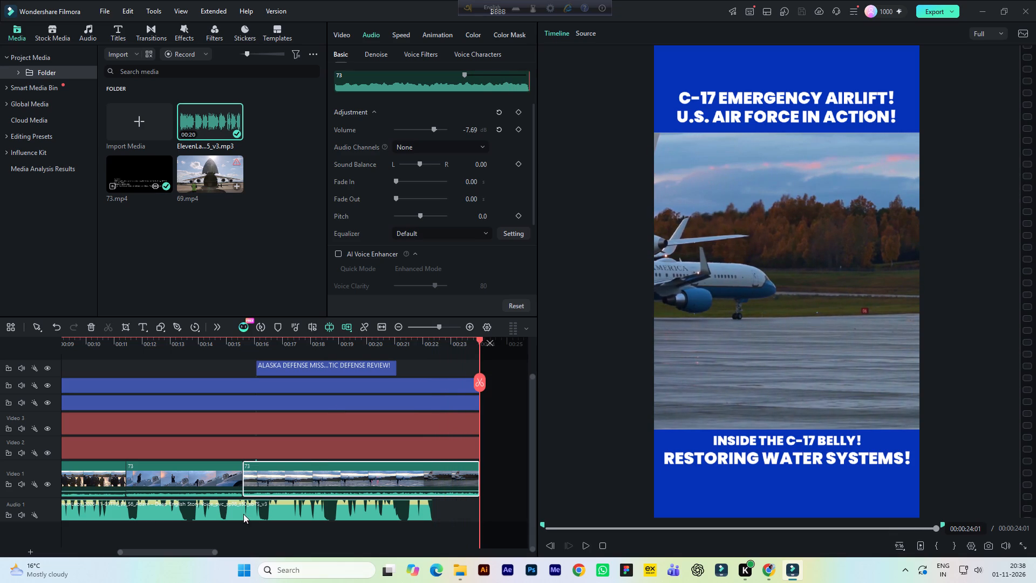
drag(197, 554, 158, 553)
click(222, 347)
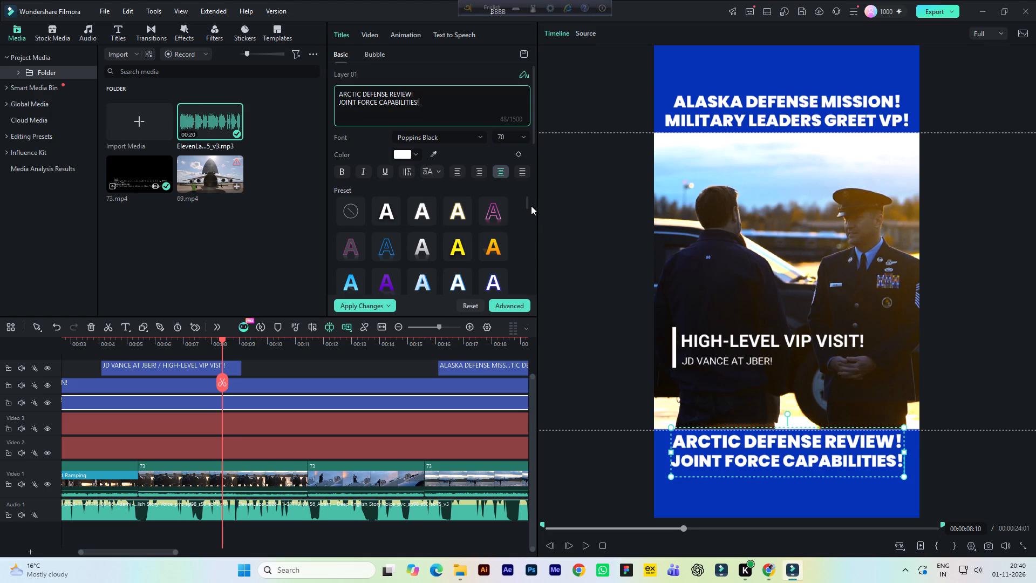
Save the project, nudge the bottom headline title up two increments within the blue band, and save again.
click(590, 265)
key(ctrl+s)
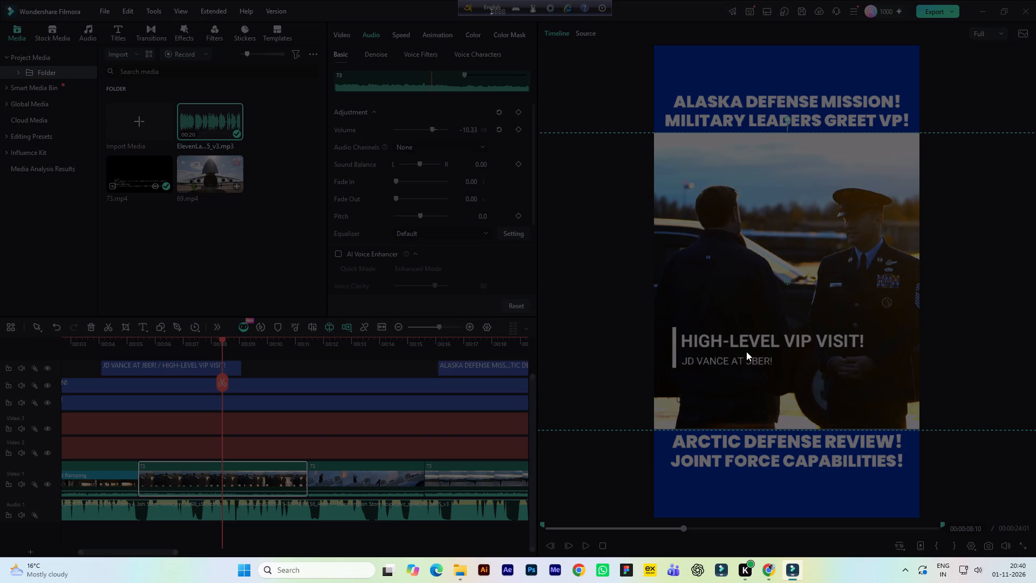
click(730, 455)
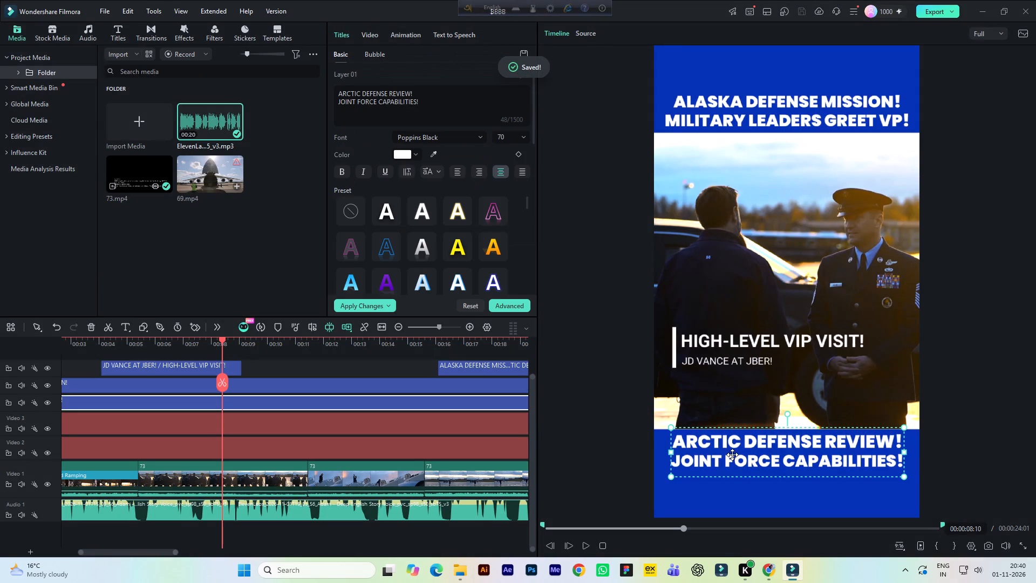
click(733, 455)
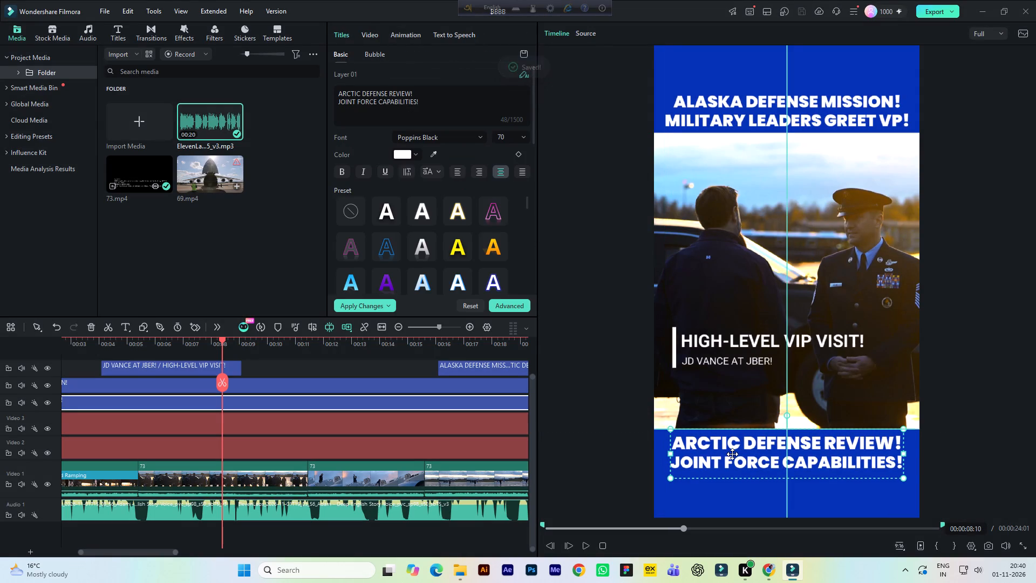
key(Up)
key(Up)
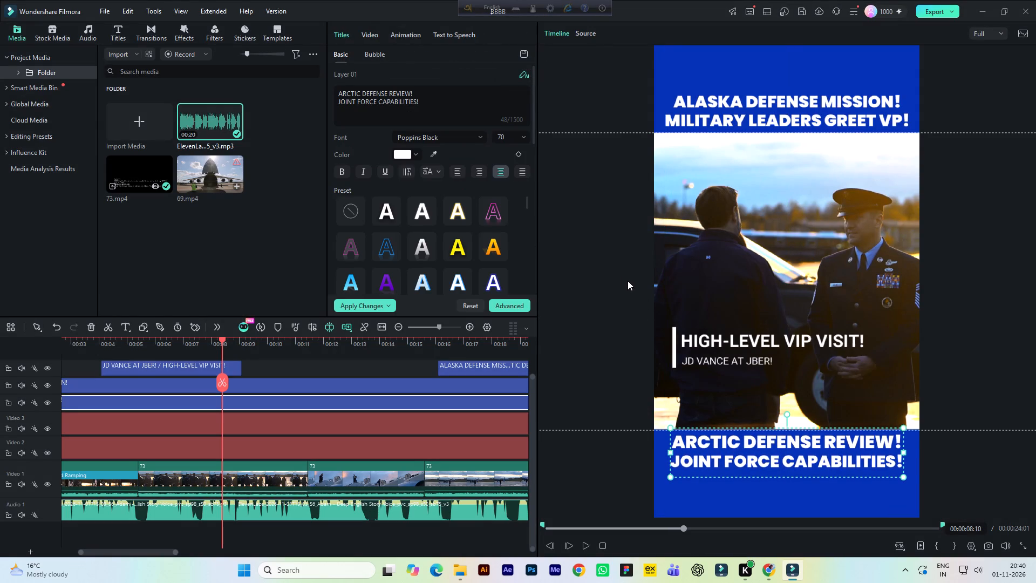
click(623, 275)
key(ctrl+s)
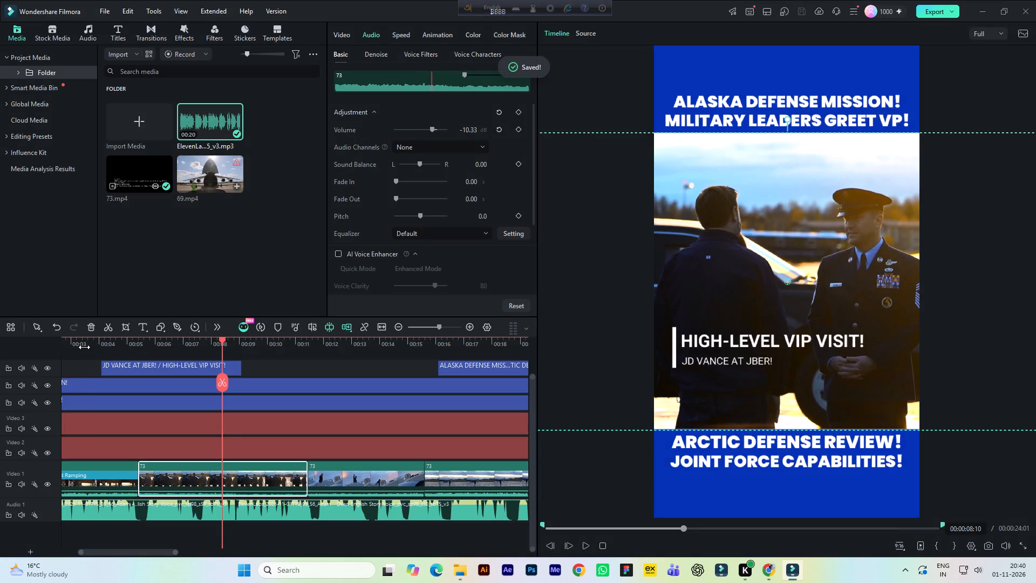
Play the short from the beginning twice to check the headlines, clips and voiceover, saving the project between reviews.
click(84, 347)
drag(84, 340, 53, 343)
key(space)
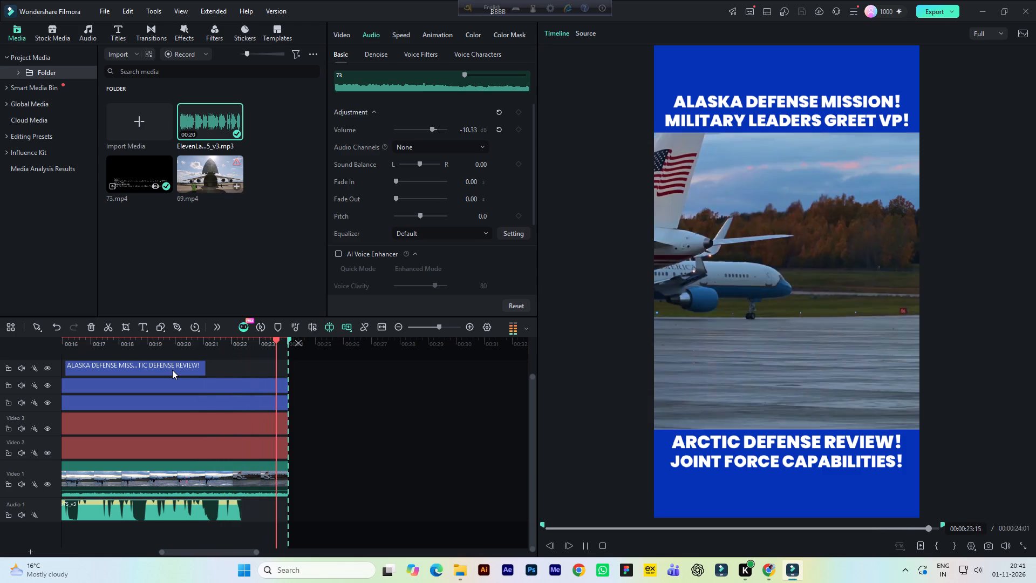
click(153, 349)
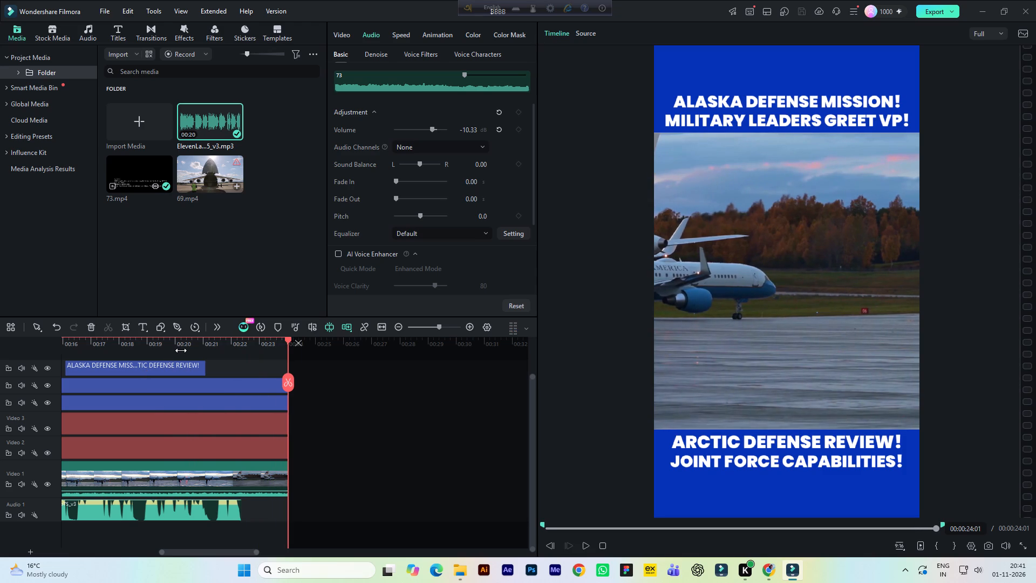
drag(181, 350, 134, 354)
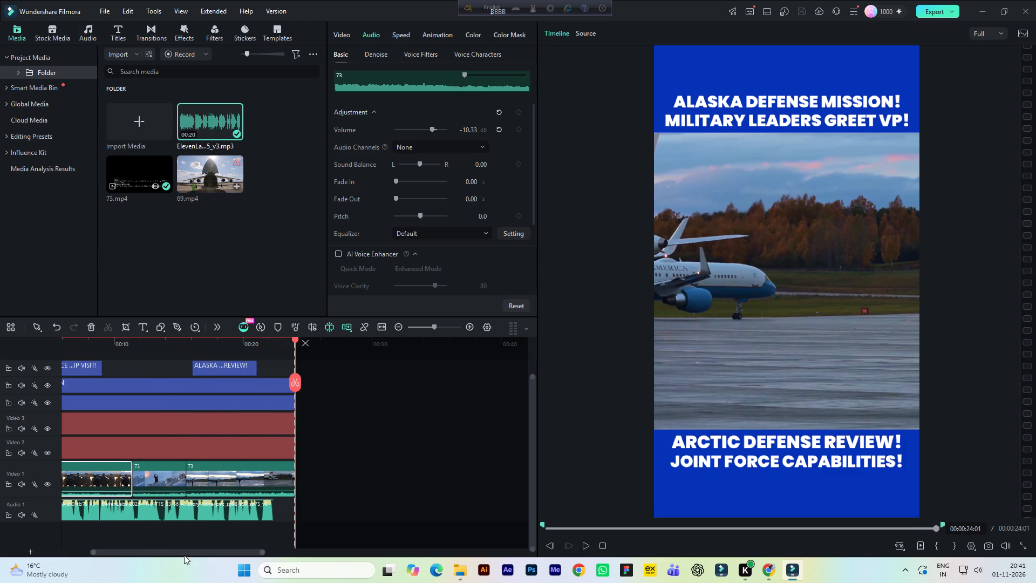
drag(184, 552, 133, 550)
key(ctrl+s)
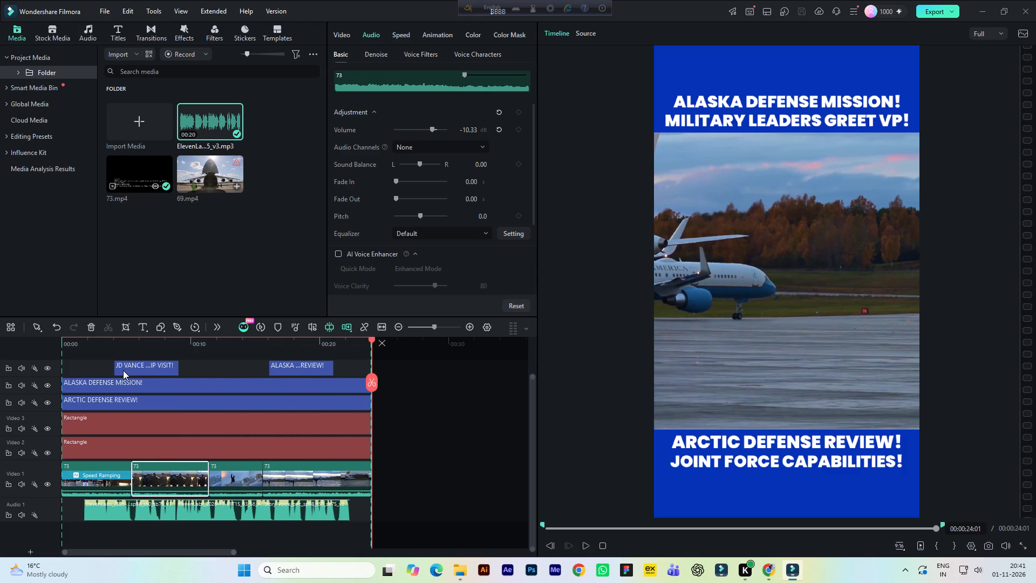
click(121, 347)
drag(122, 341, 52, 354)
key(ctrl+s)
key(space)
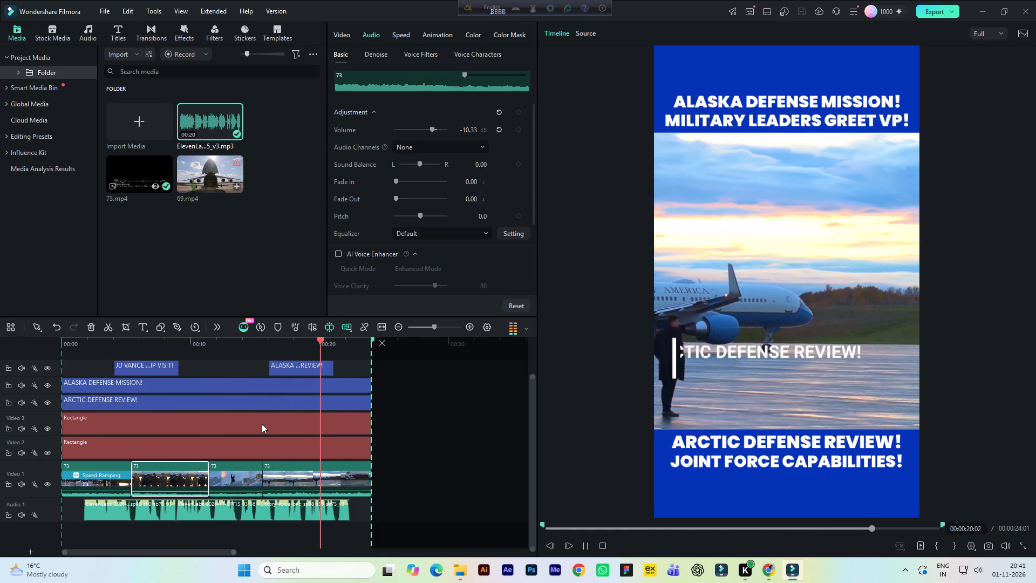
click(181, 349)
key(space)
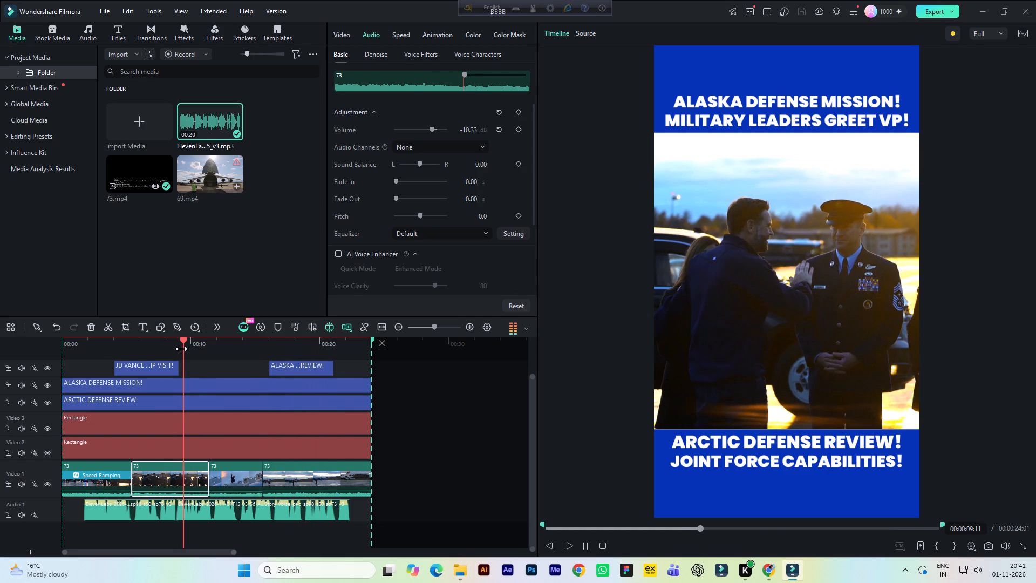
click(773, 573)
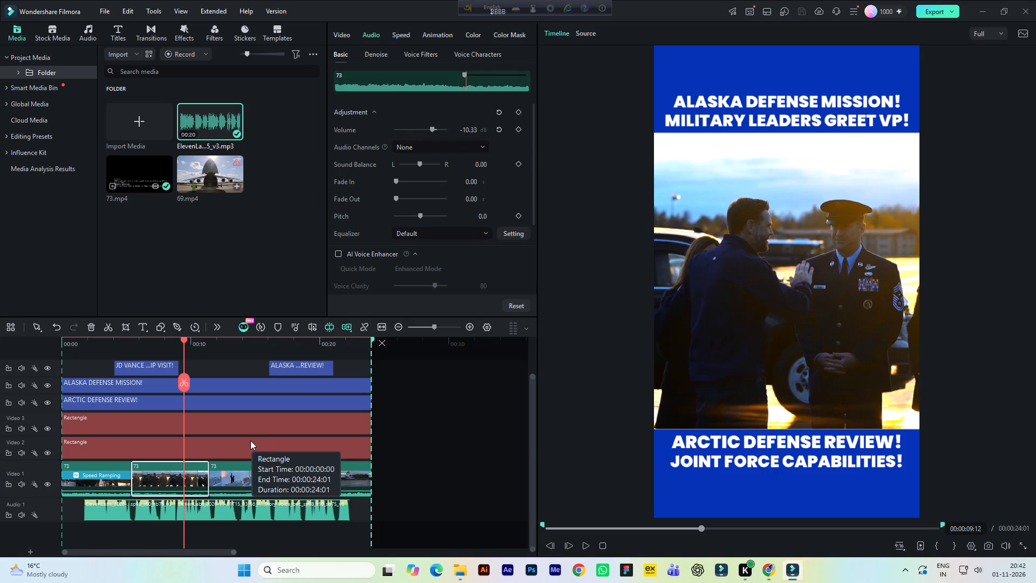
key(ctrl+e)
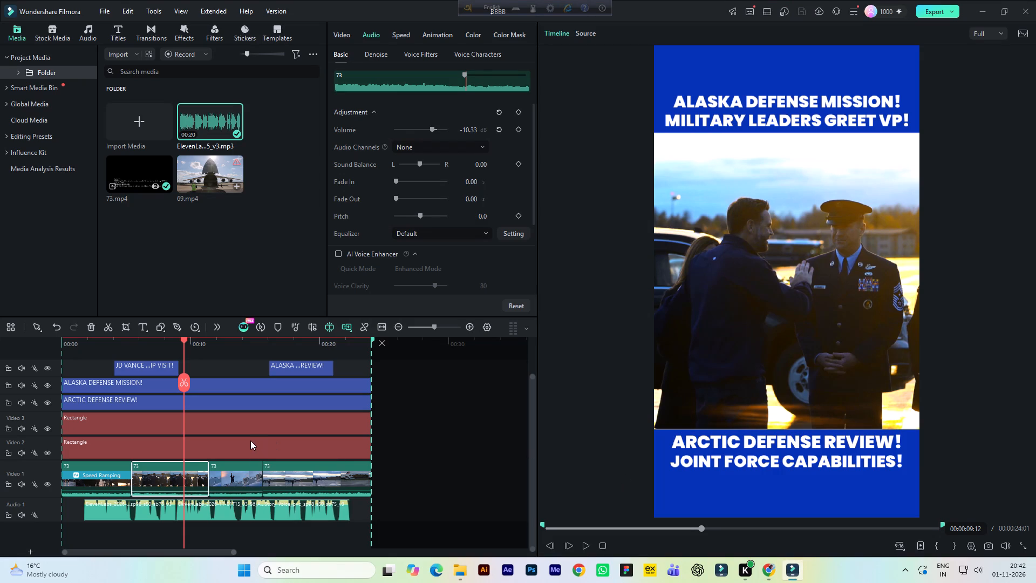
drag(369, 126, 342, 122)
key(ctrl+v)
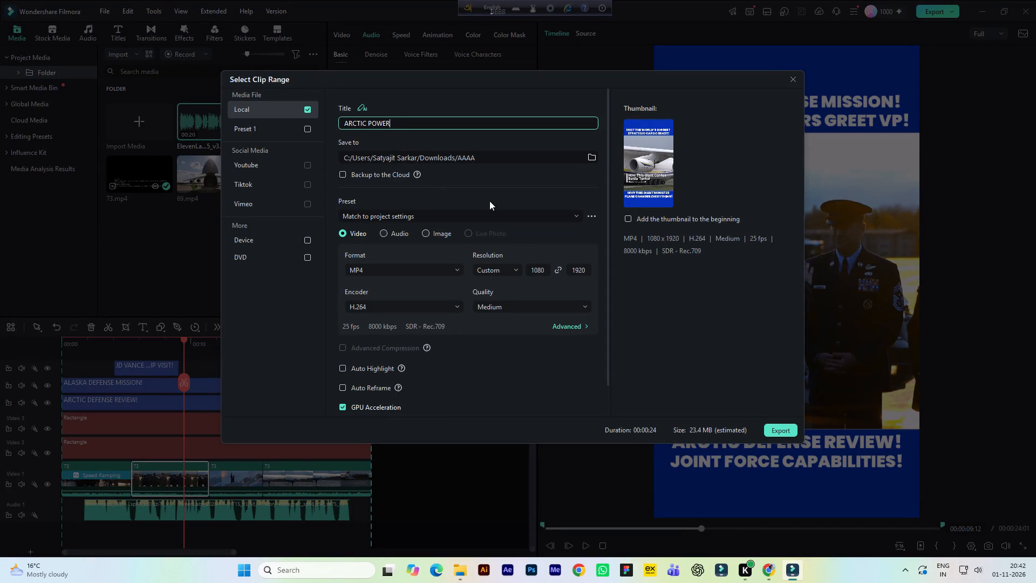
Set the export quality to High, export the MP4 video, and close the export window once rendering finishes.
click(509, 304)
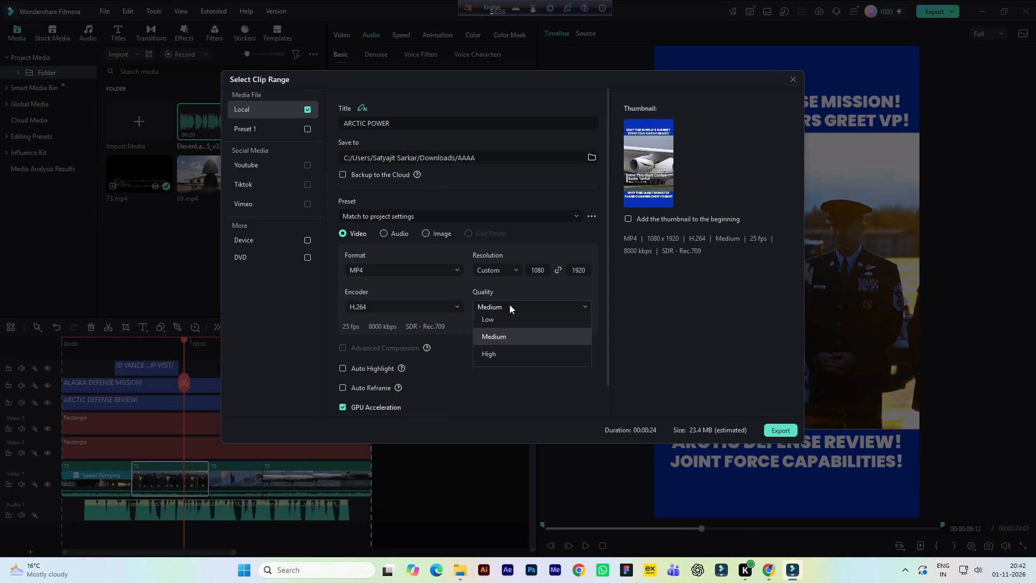
click(489, 360)
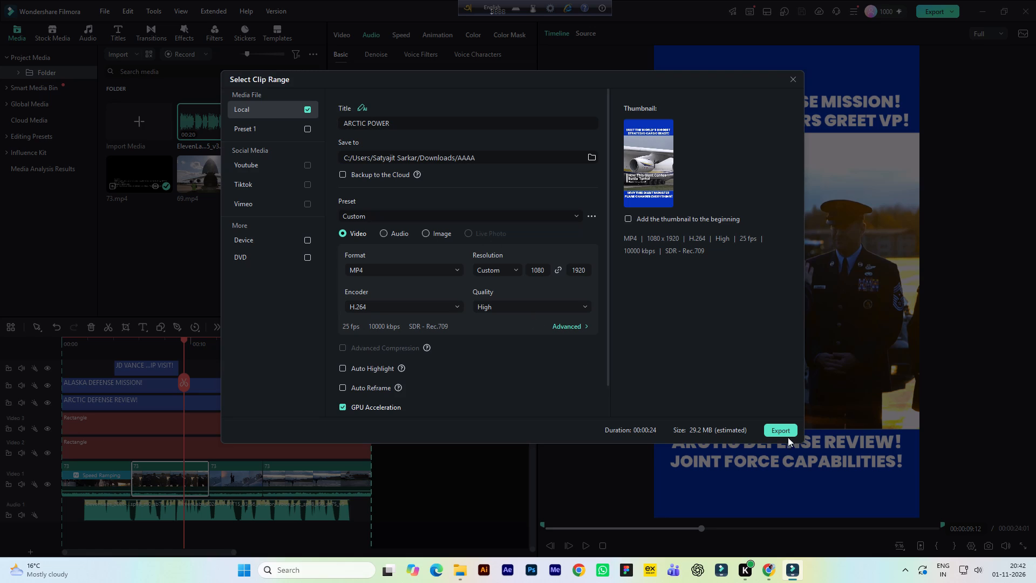
click(774, 431)
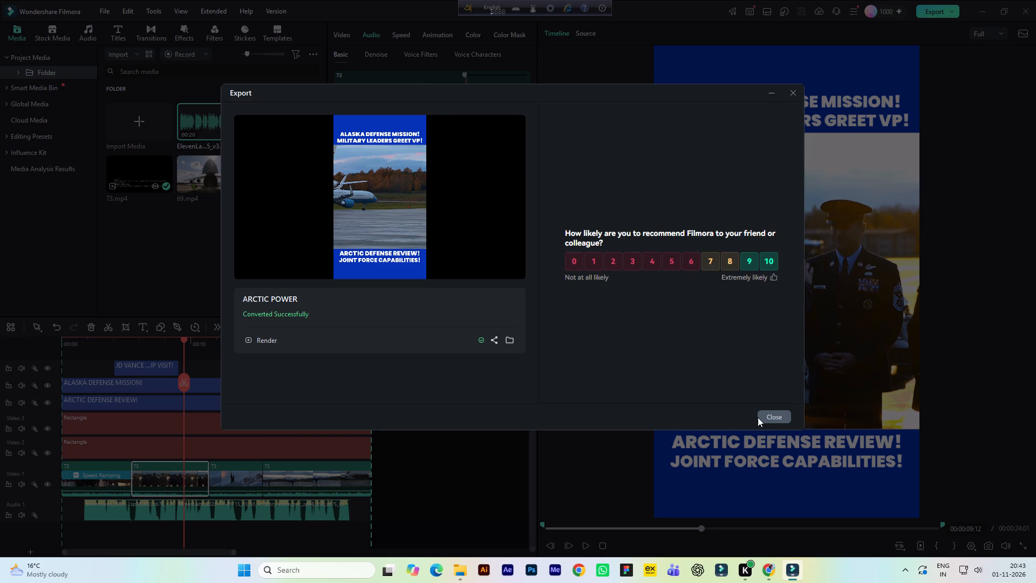
click(773, 416)
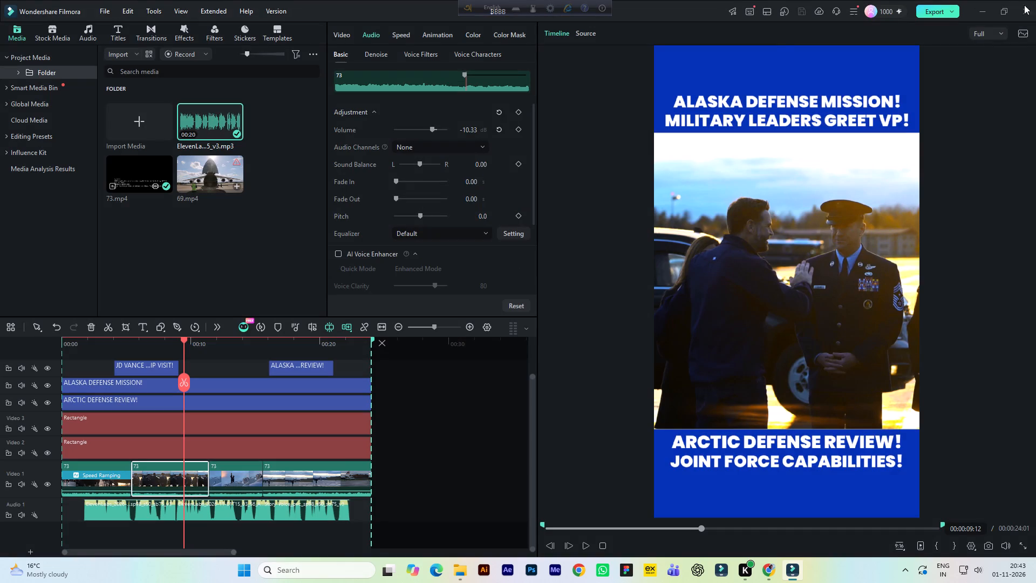
Switch to File Explorer, open the AAAA folder in Downloads, and delete the old C-17 video and C-17-Thumbnail files.
click(462, 572)
double_click(264, 123)
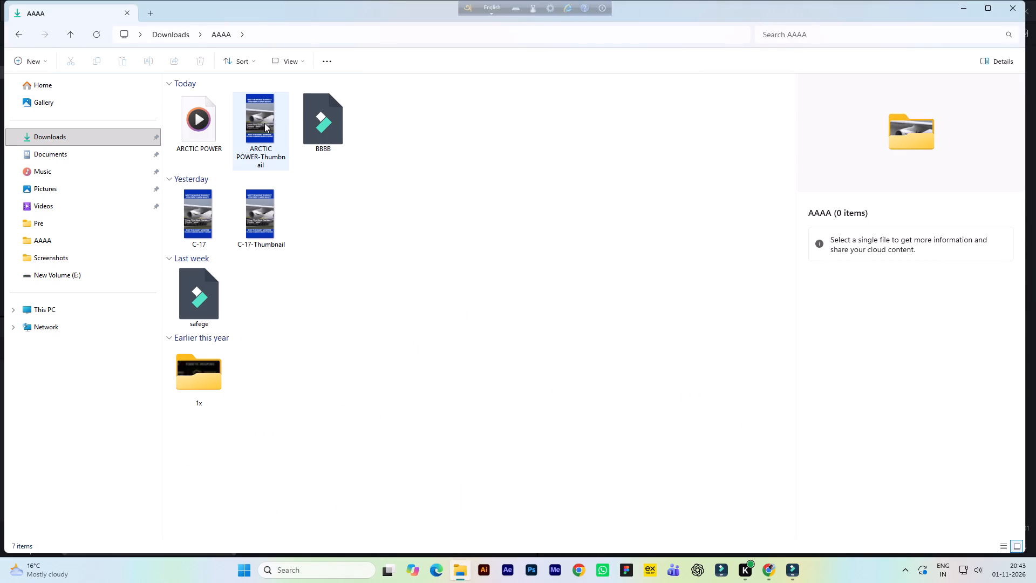
drag(312, 206, 209, 222)
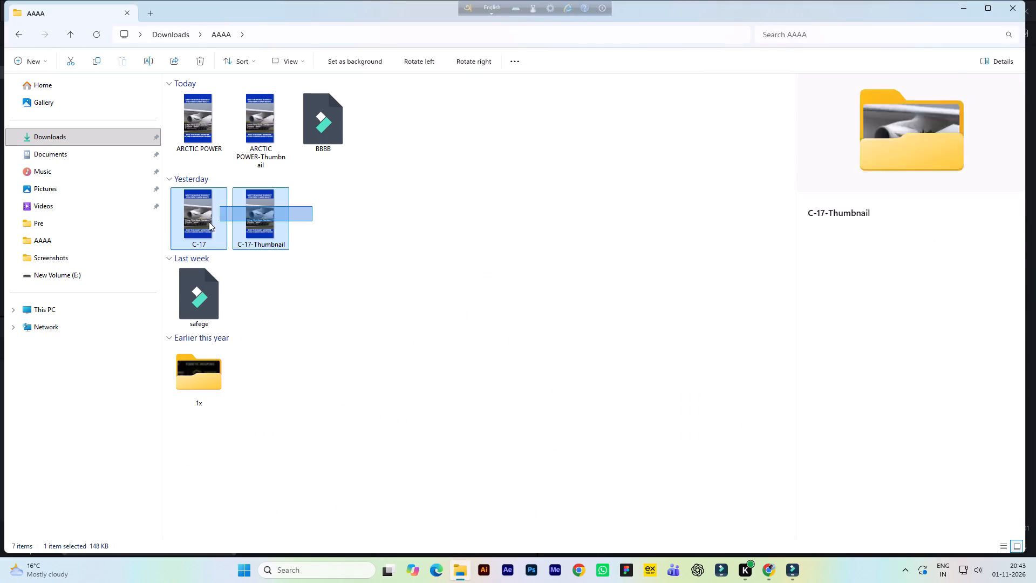
drag(209, 222, 192, 225)
key(Delete)
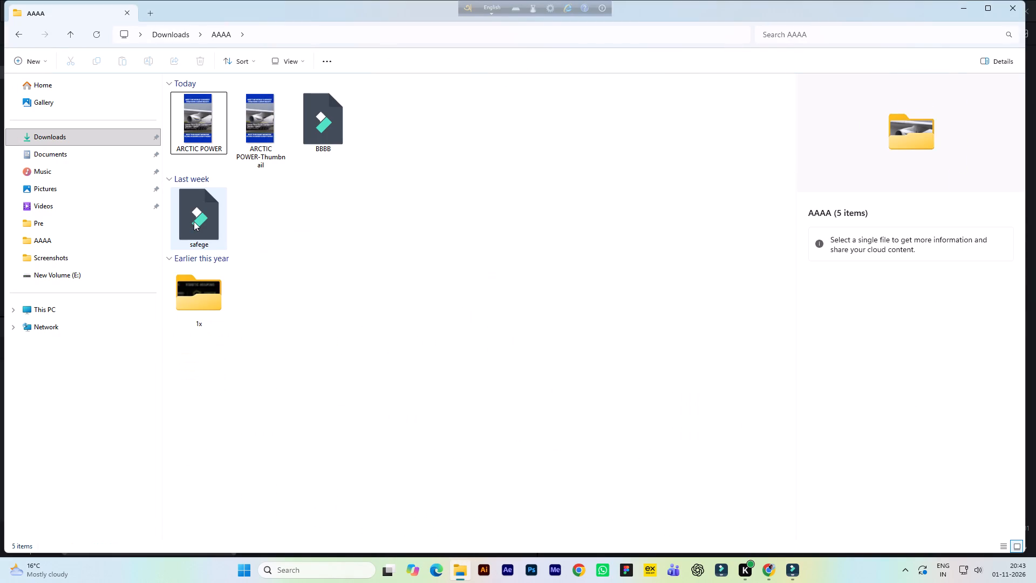
Play the exported ARCTIC POWER video from the AAAA folder to review it, and close the player.
click(190, 132)
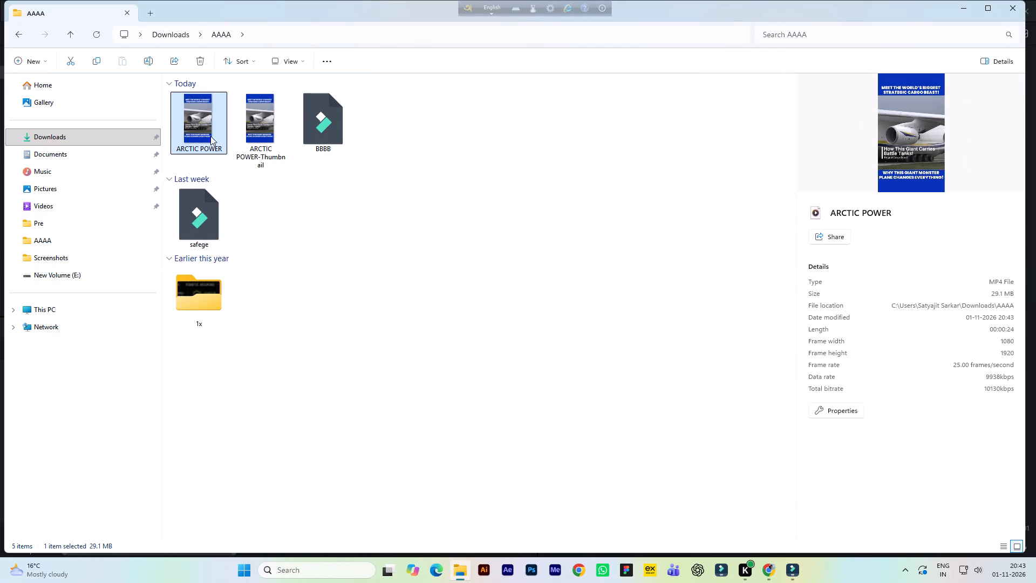
double_click(210, 134)
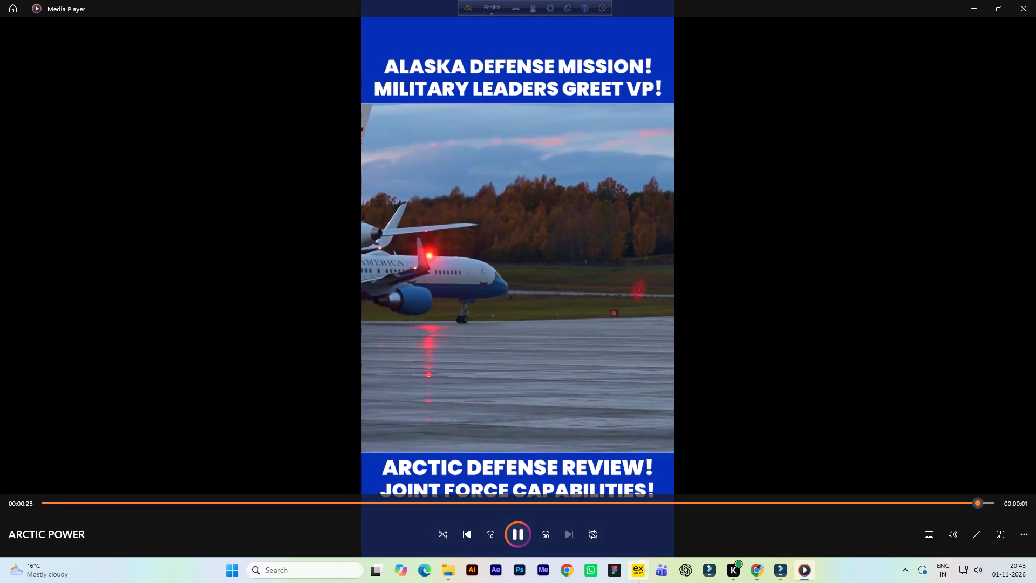
click(1018, 9)
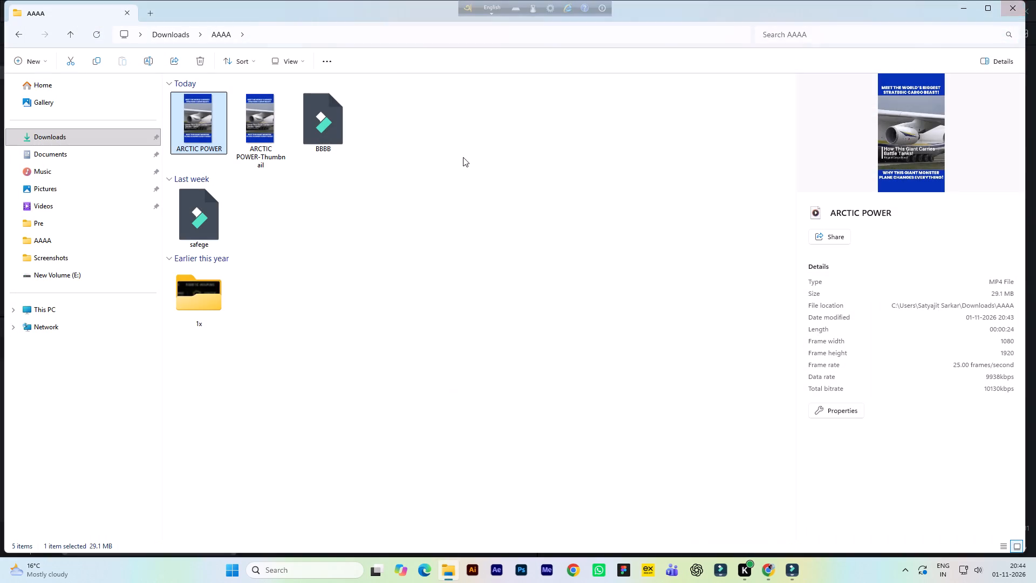
click(396, 164)
Return to Filmora and close the BBBB project and the program.
click(796, 578)
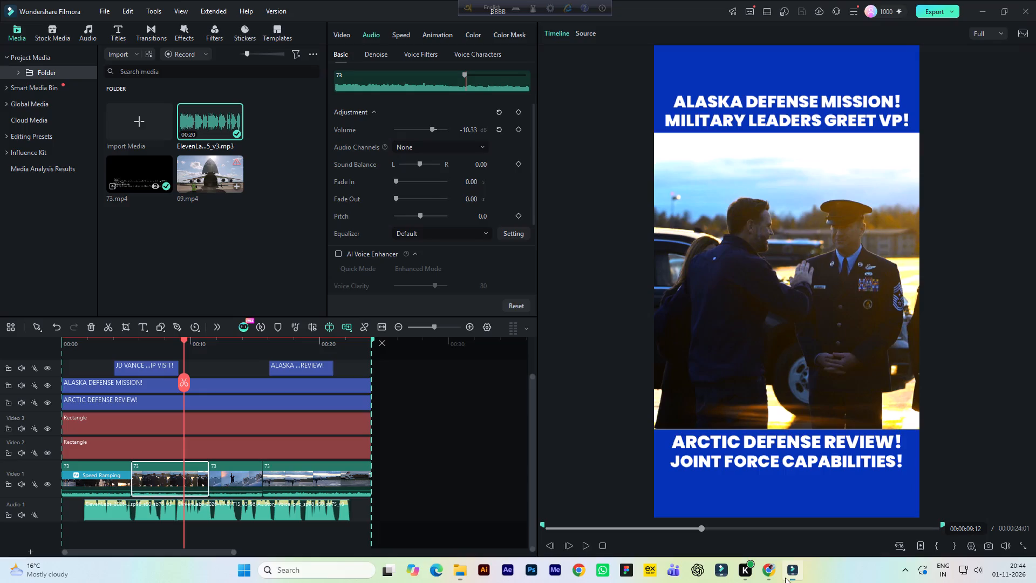
click(1026, 8)
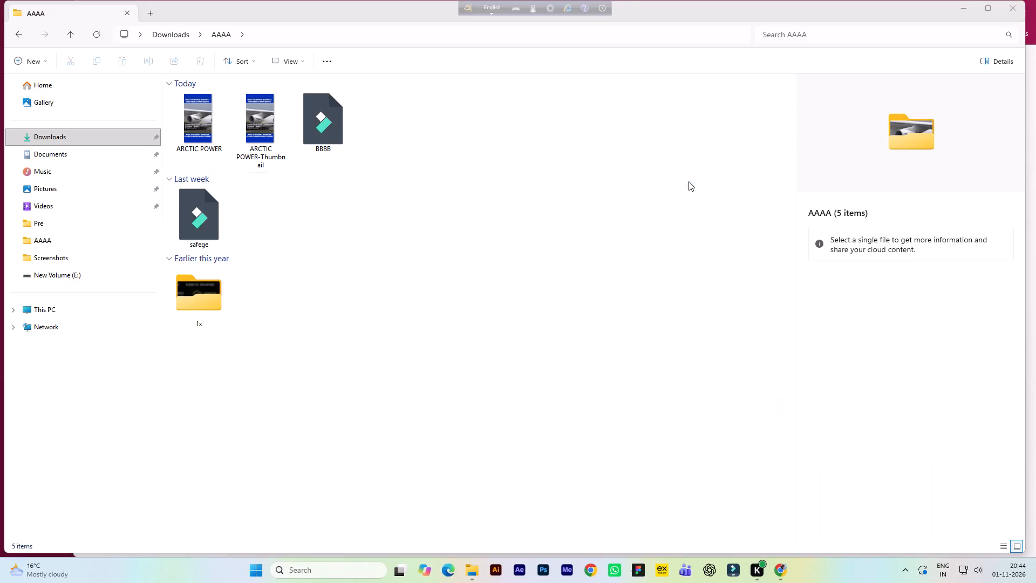
click(826, 72)
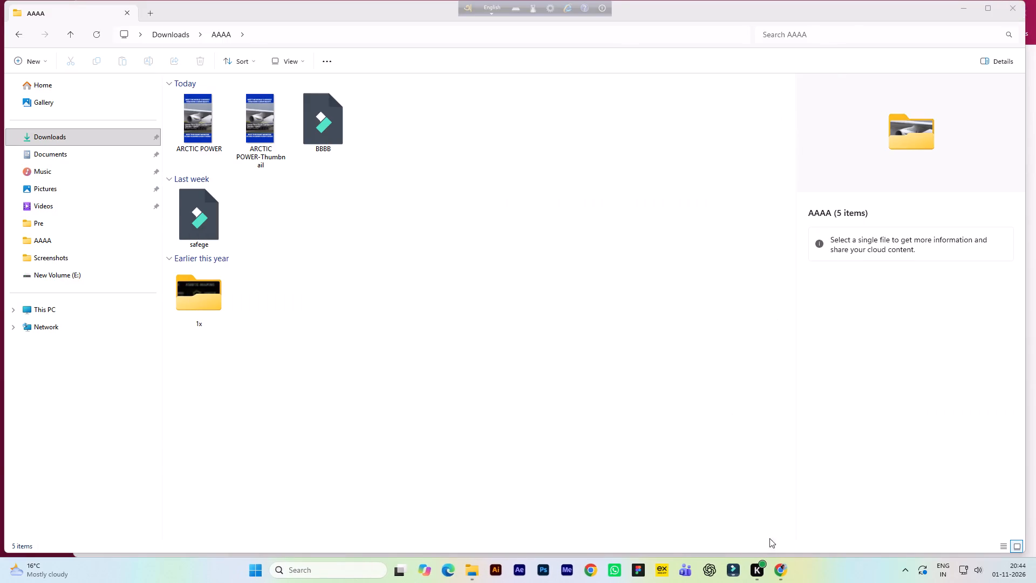